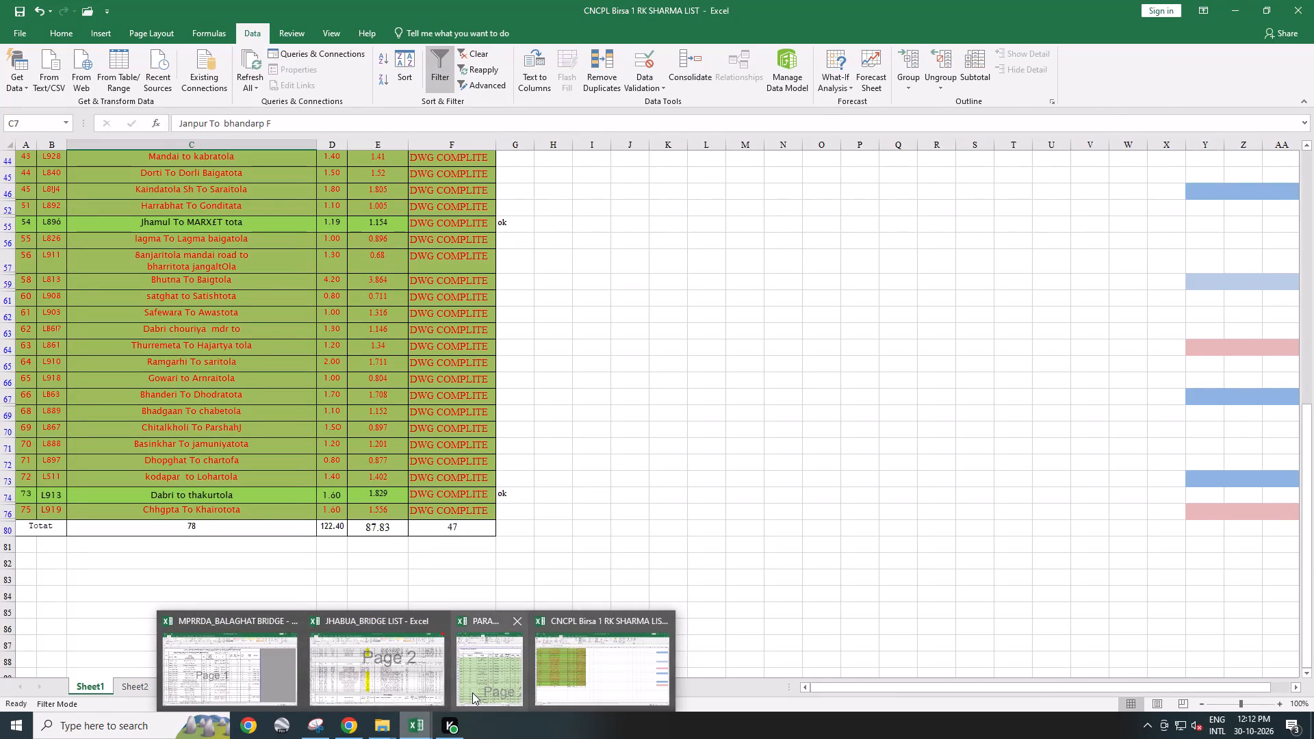
Switch to the PARASWADA & BIRSA NEW ROAD LIST workbook, keeping the CNCPL Birsa 1 list open beside it.
left_click(472, 692)
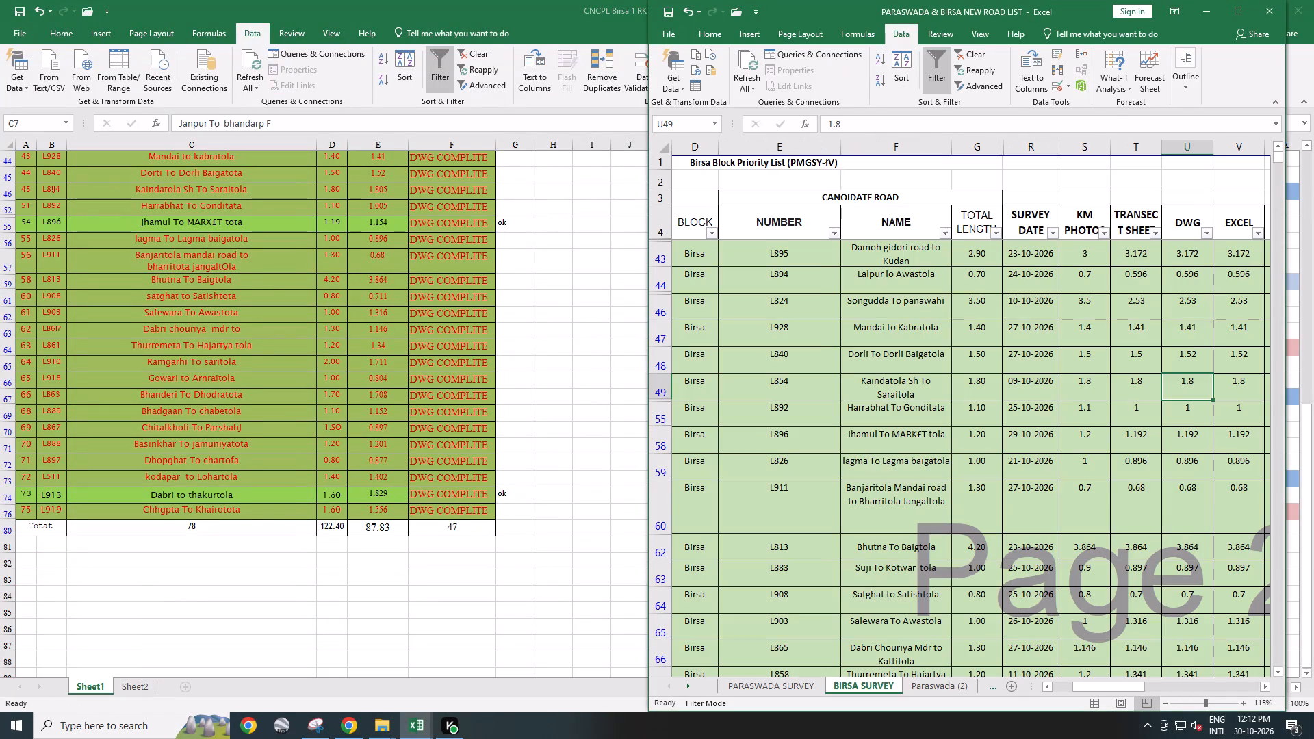
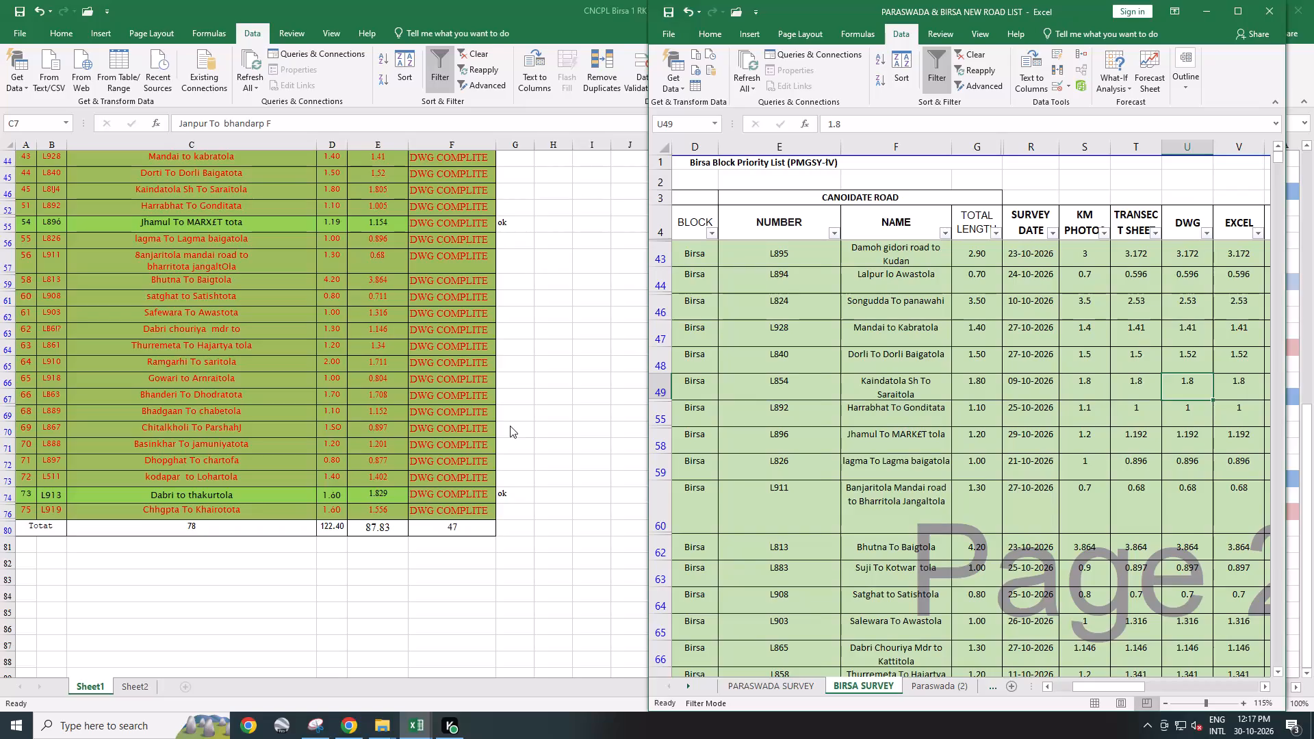
Switch back to the CNCPL Birsa 1 list workbook, bringing its Sheet1 road list to the front.
left_click(523, 530)
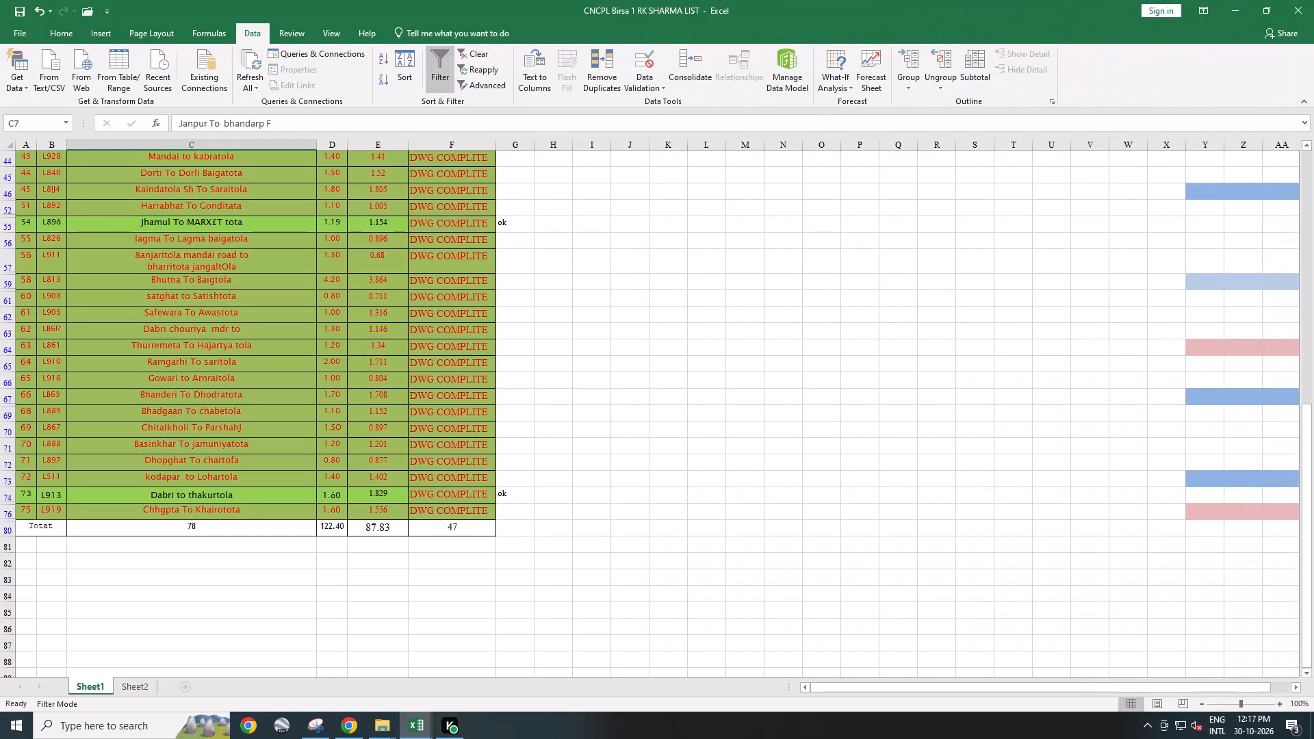
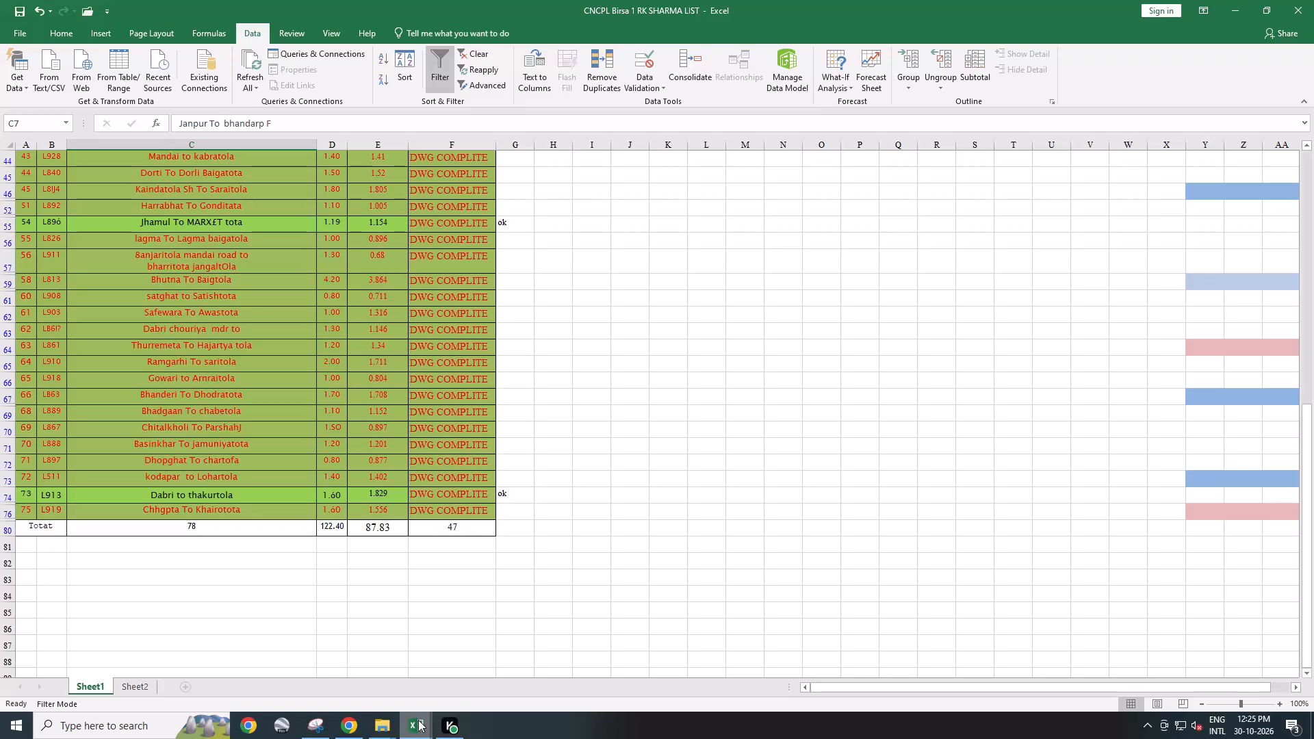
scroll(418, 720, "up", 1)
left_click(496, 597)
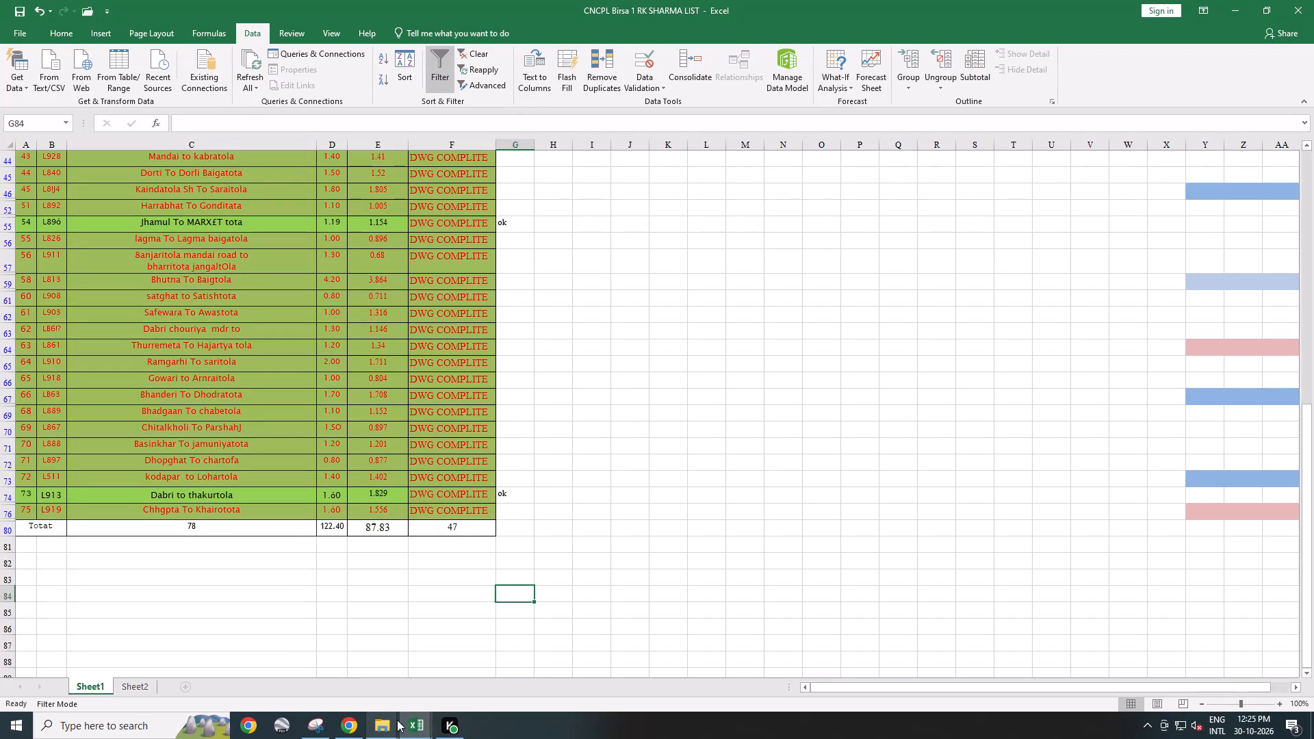
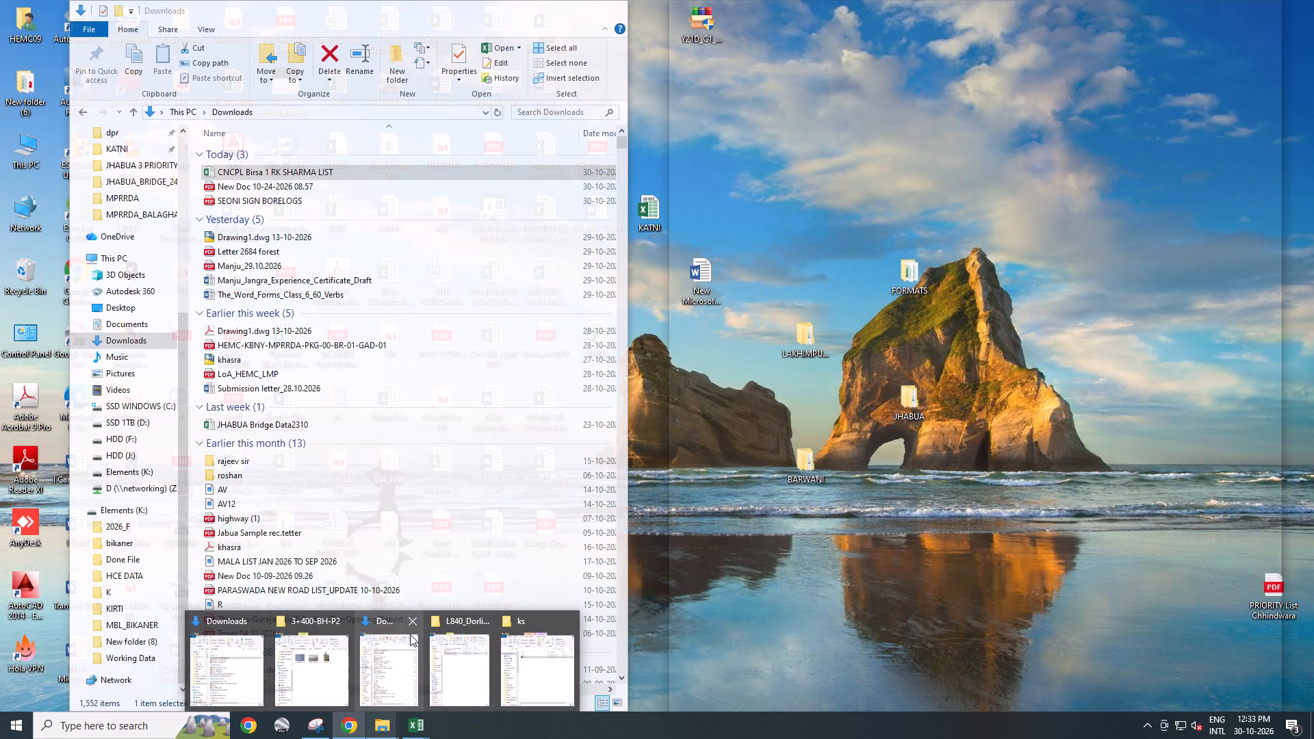
Close the second Downloads folder window, the one with the CNCPL Birsa 1 list file selected.
left_click(410, 627)
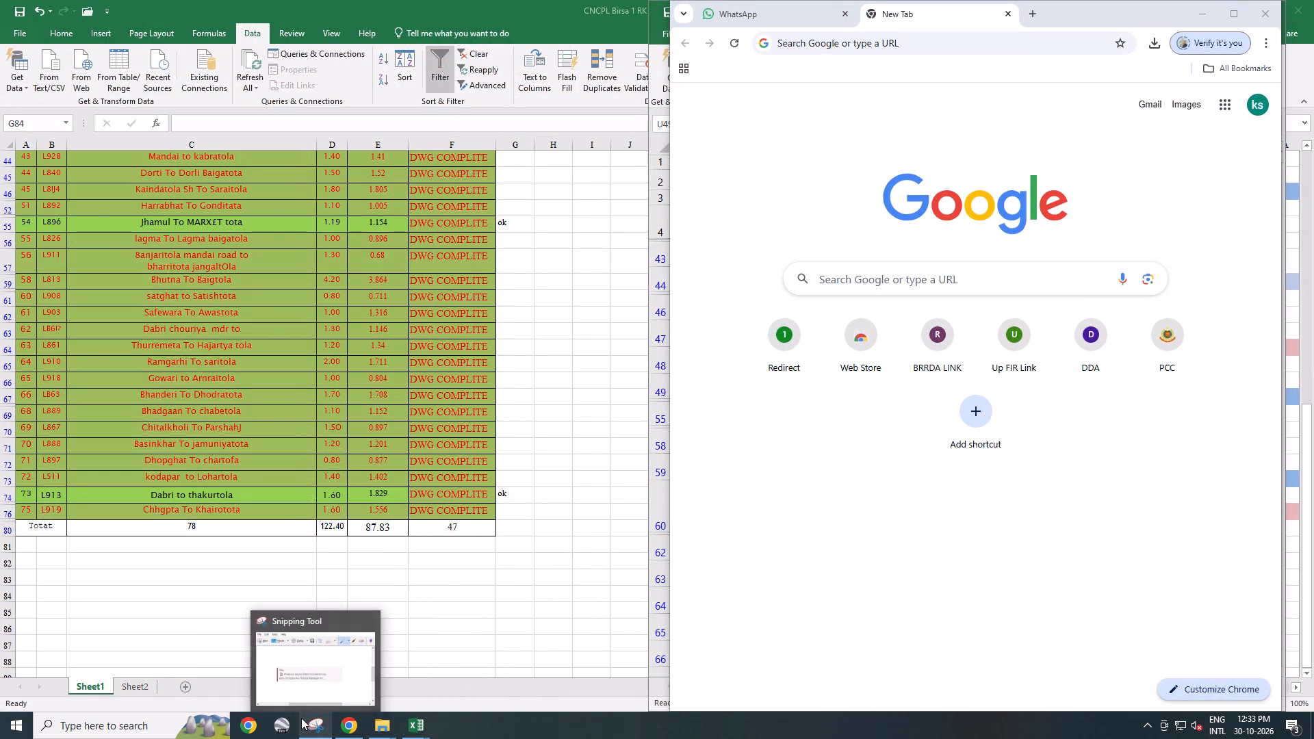
Open the Recycle Bin from the desktop, look through the deleted road files and photos, and close it.
key("super+d")
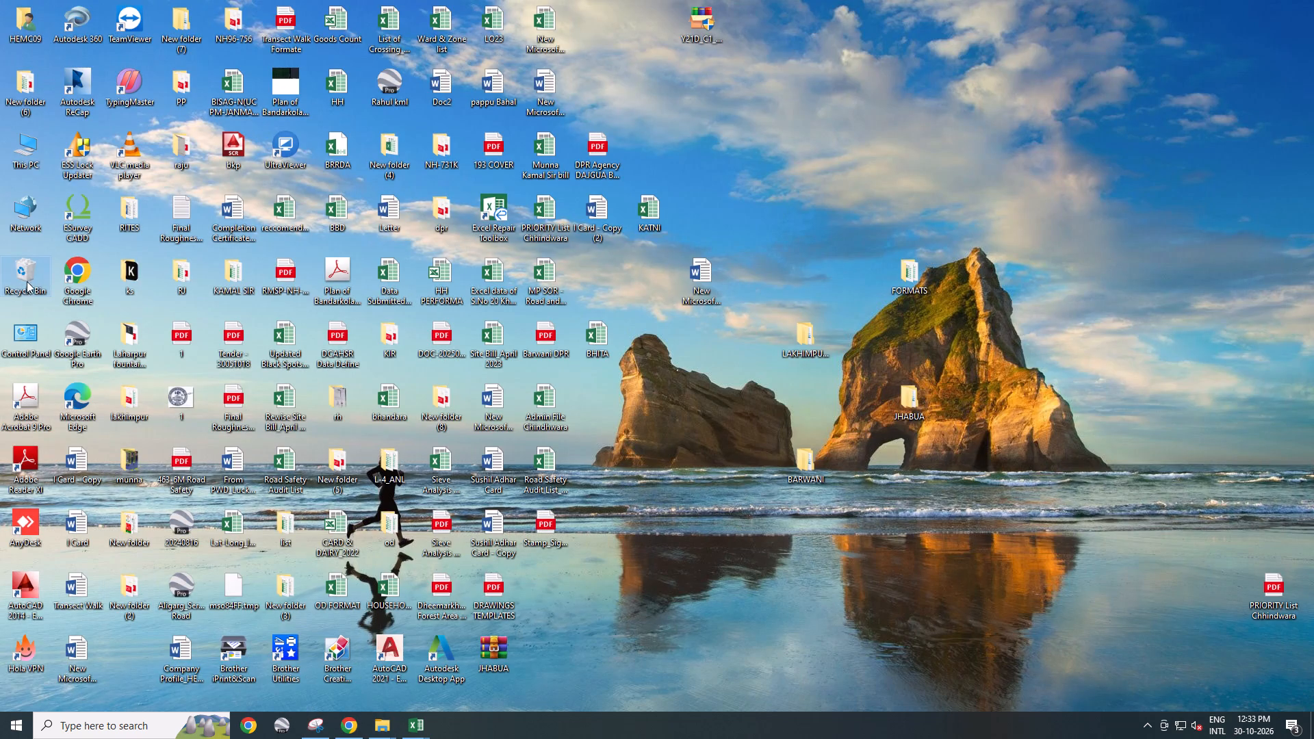
double_click(27, 276)
scroll(398, 336, "up", 2)
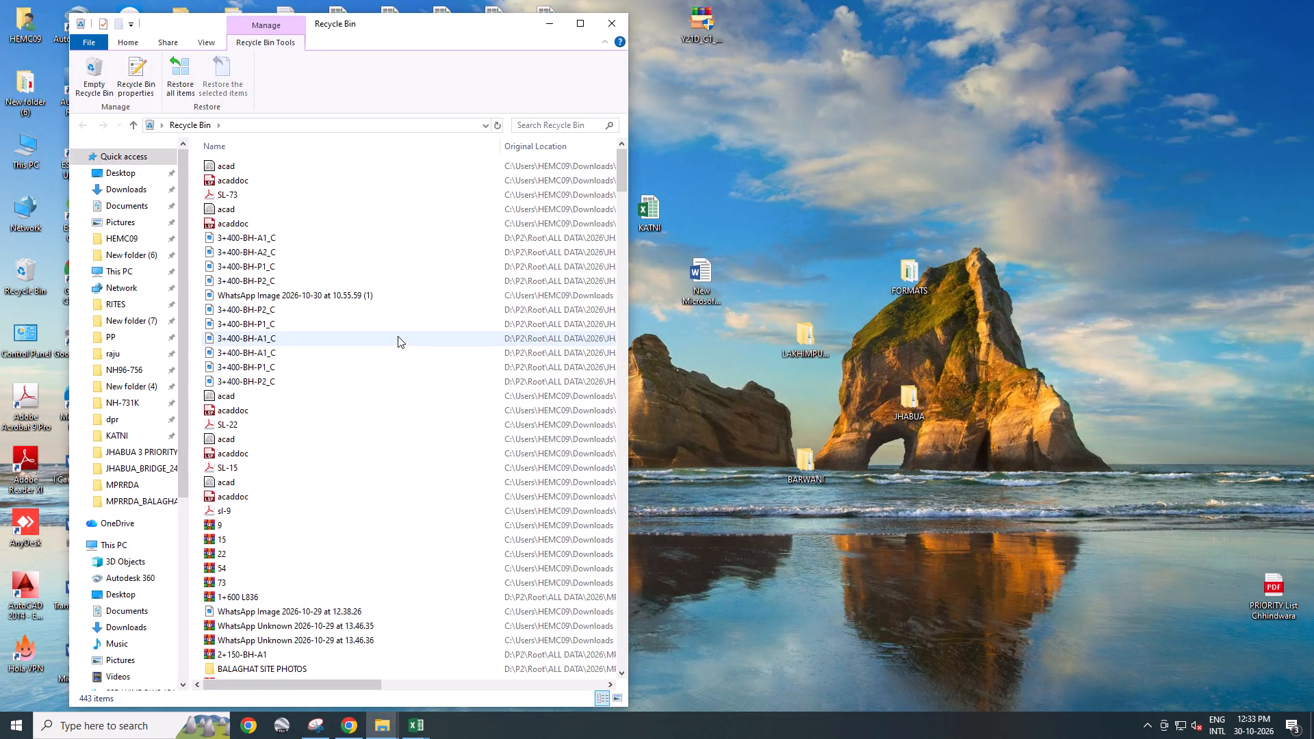
scroll(398, 336, "up", 7)
scroll(398, 336, "down", 20)
scroll(398, 336, "down", 2)
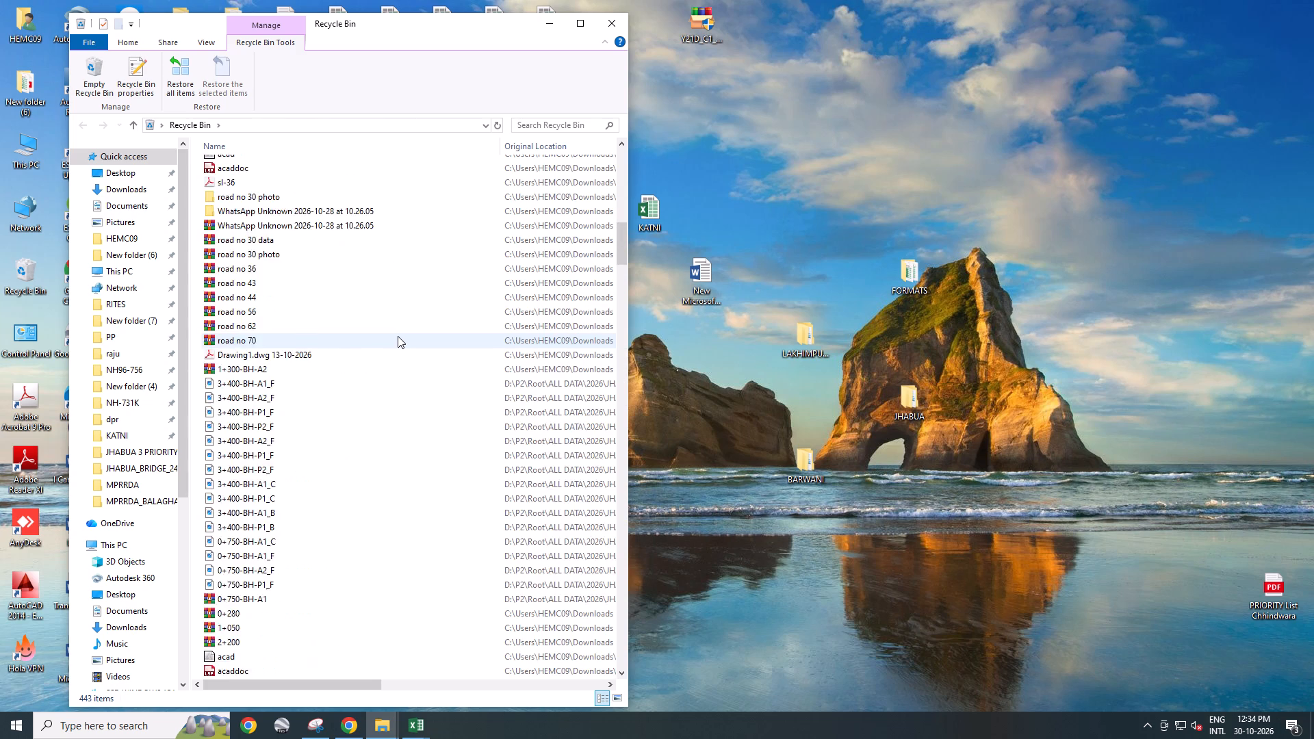
scroll(398, 336, "down", 19)
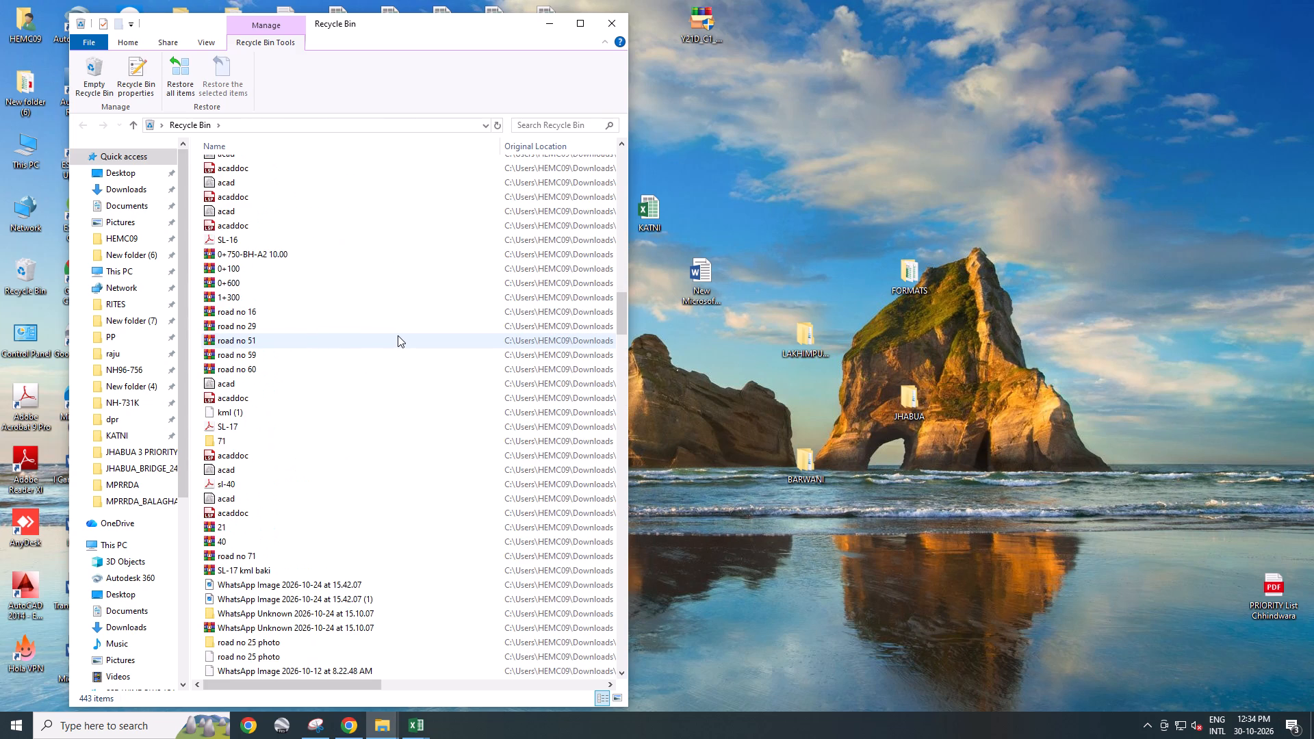
scroll(398, 335, "down", 19)
scroll(398, 335, "up", 1)
scroll(398, 335, "down", 14)
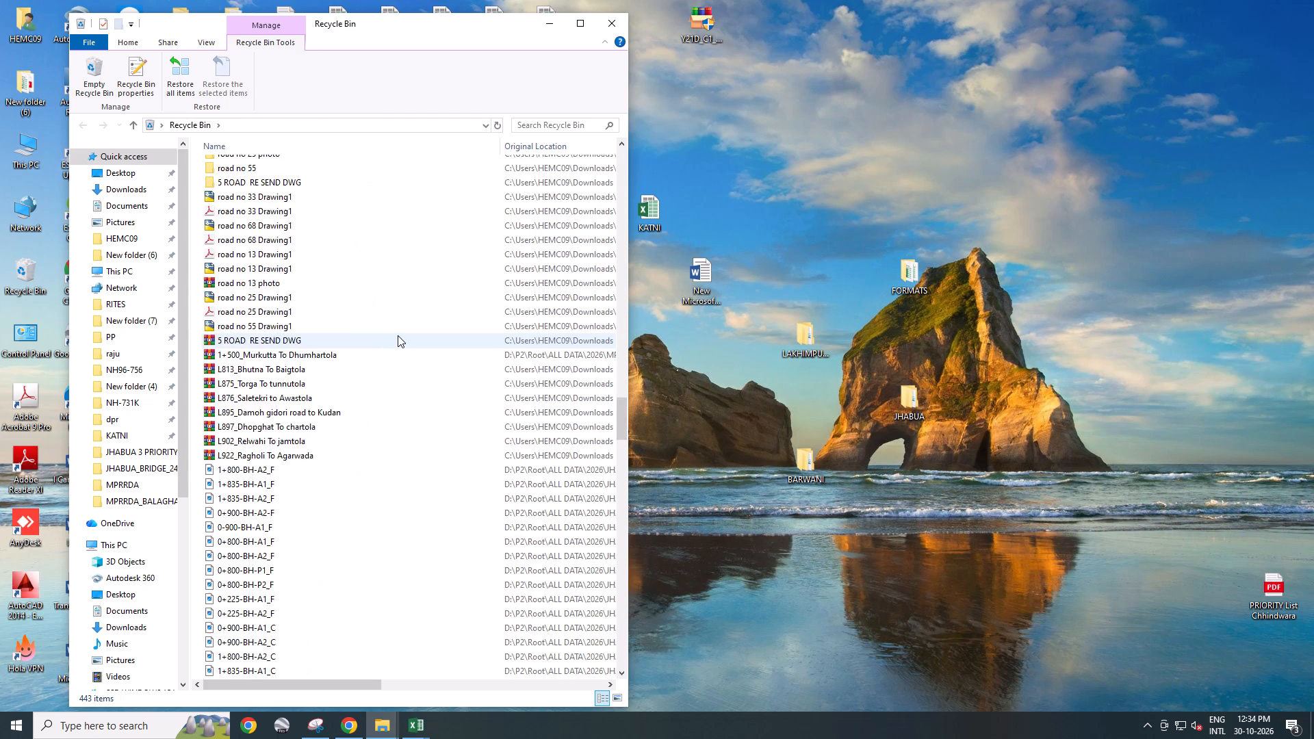
scroll(398, 335, "down", 3)
scroll(398, 335, "up", 4)
scroll(398, 335, "down", 17)
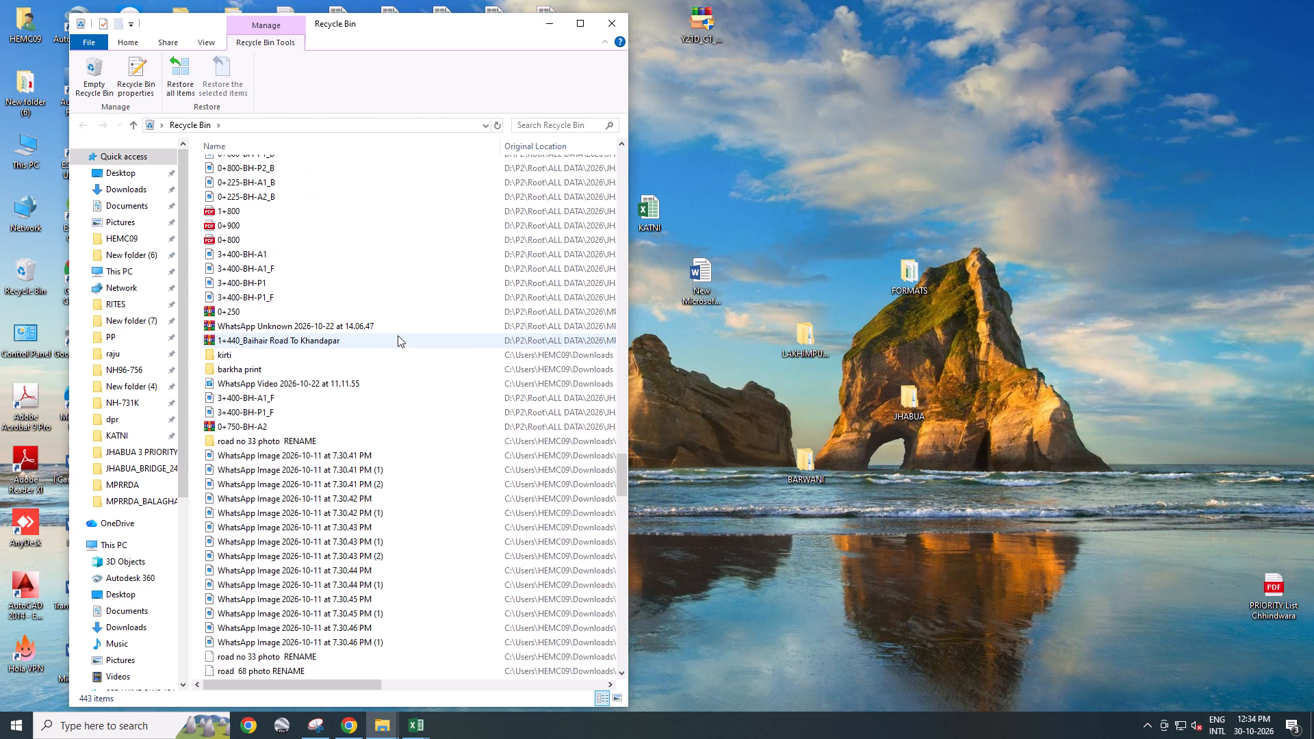
scroll(398, 335, "down", 11)
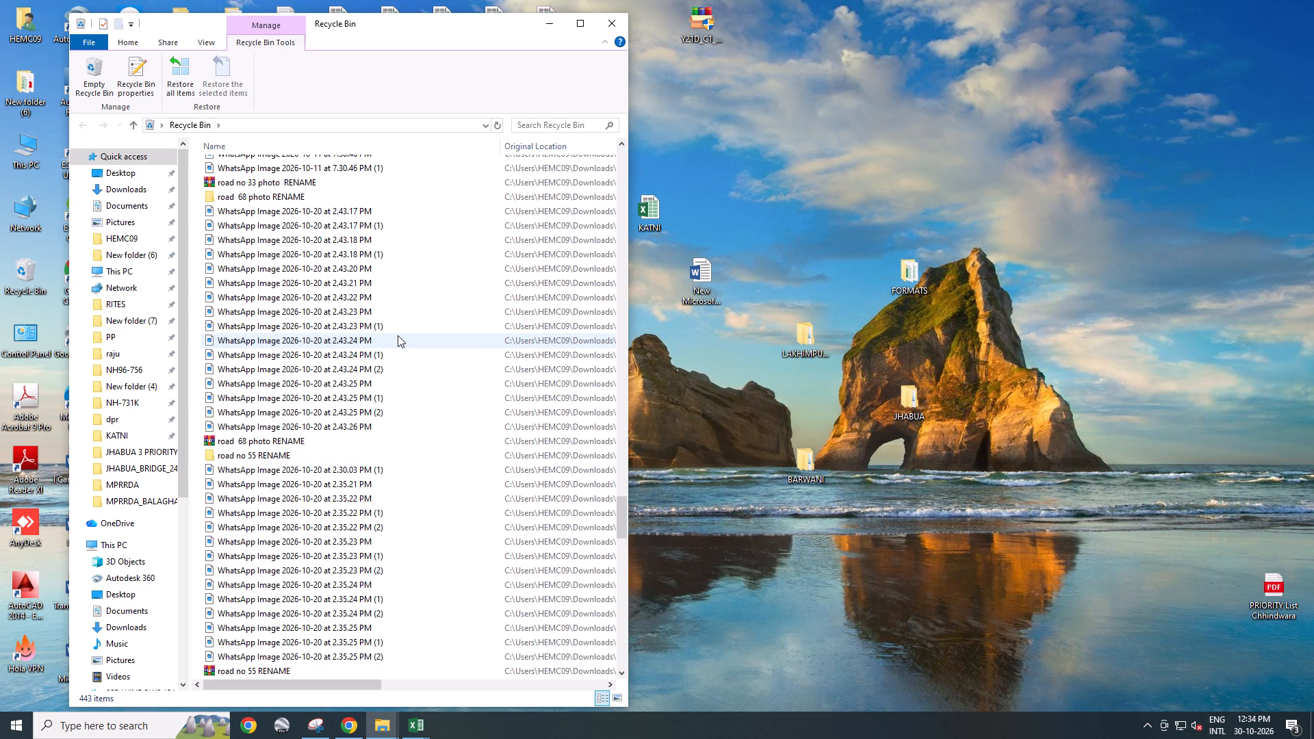
scroll(398, 335, "down", 19)
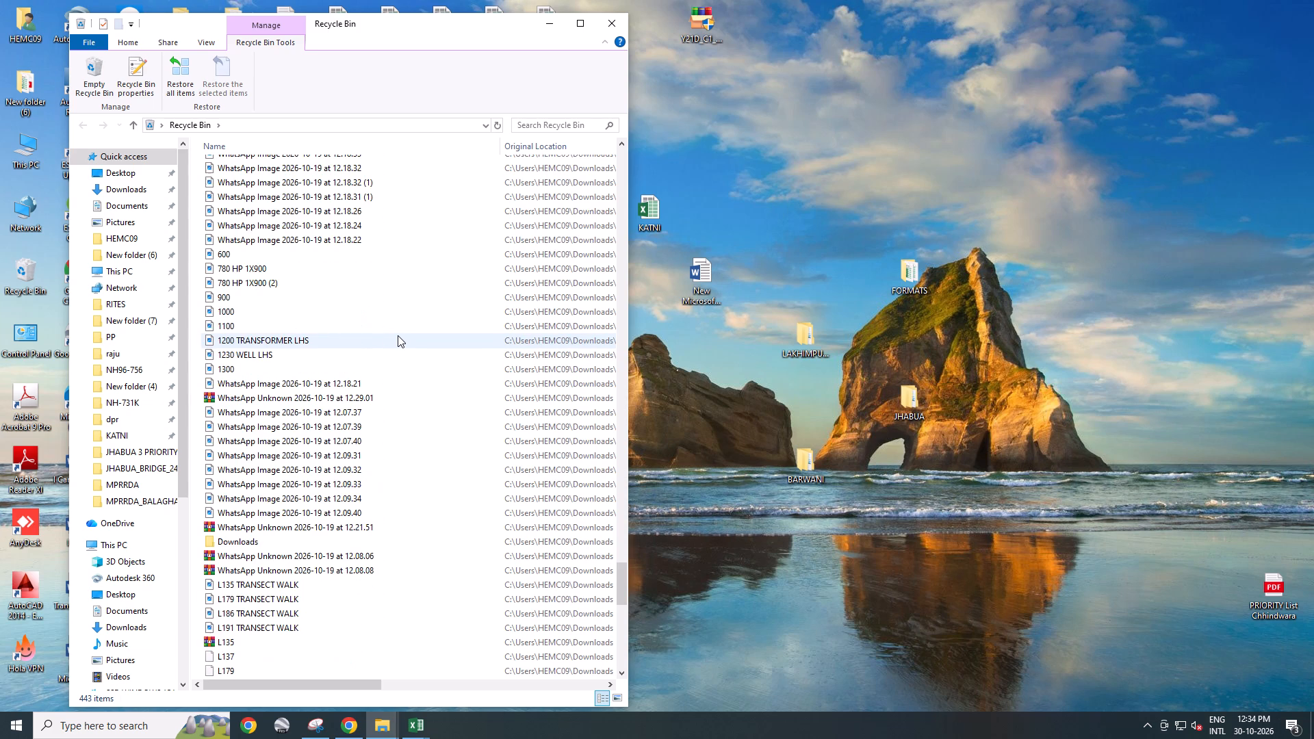
scroll(398, 335, "down", 12)
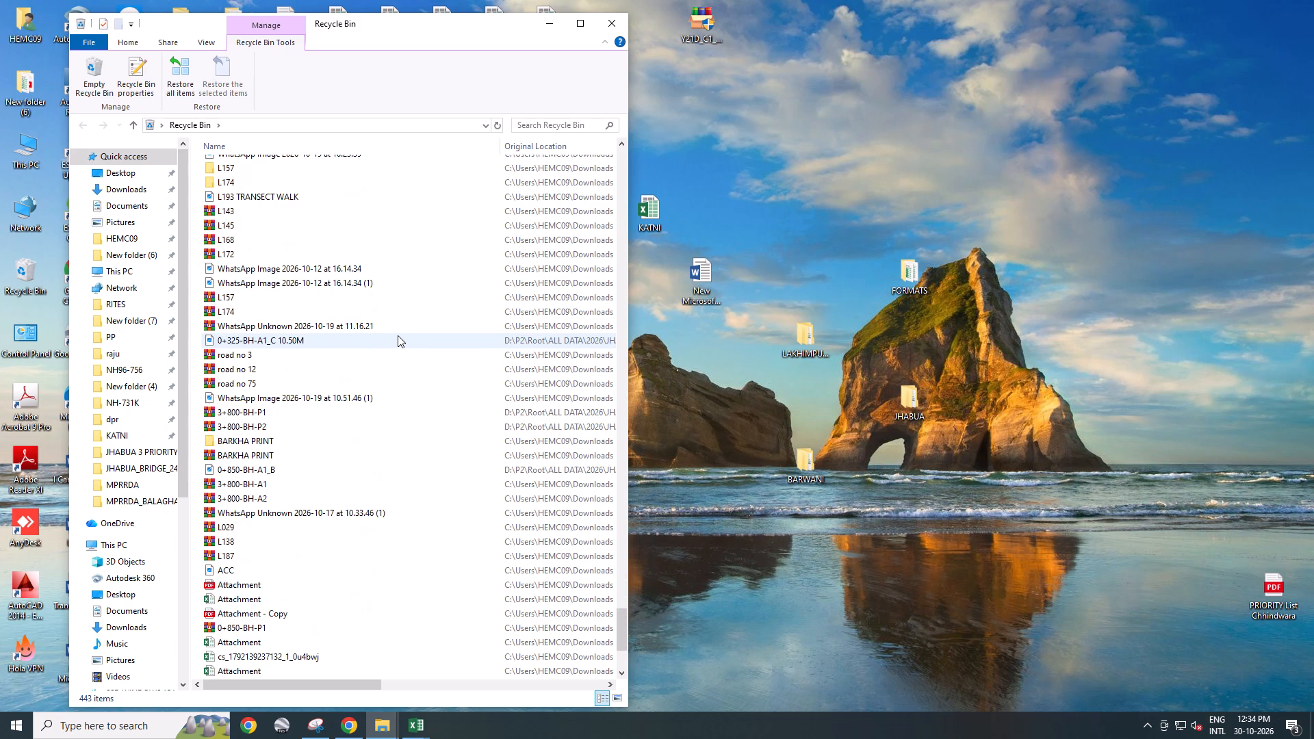
scroll(398, 335, "down", 12)
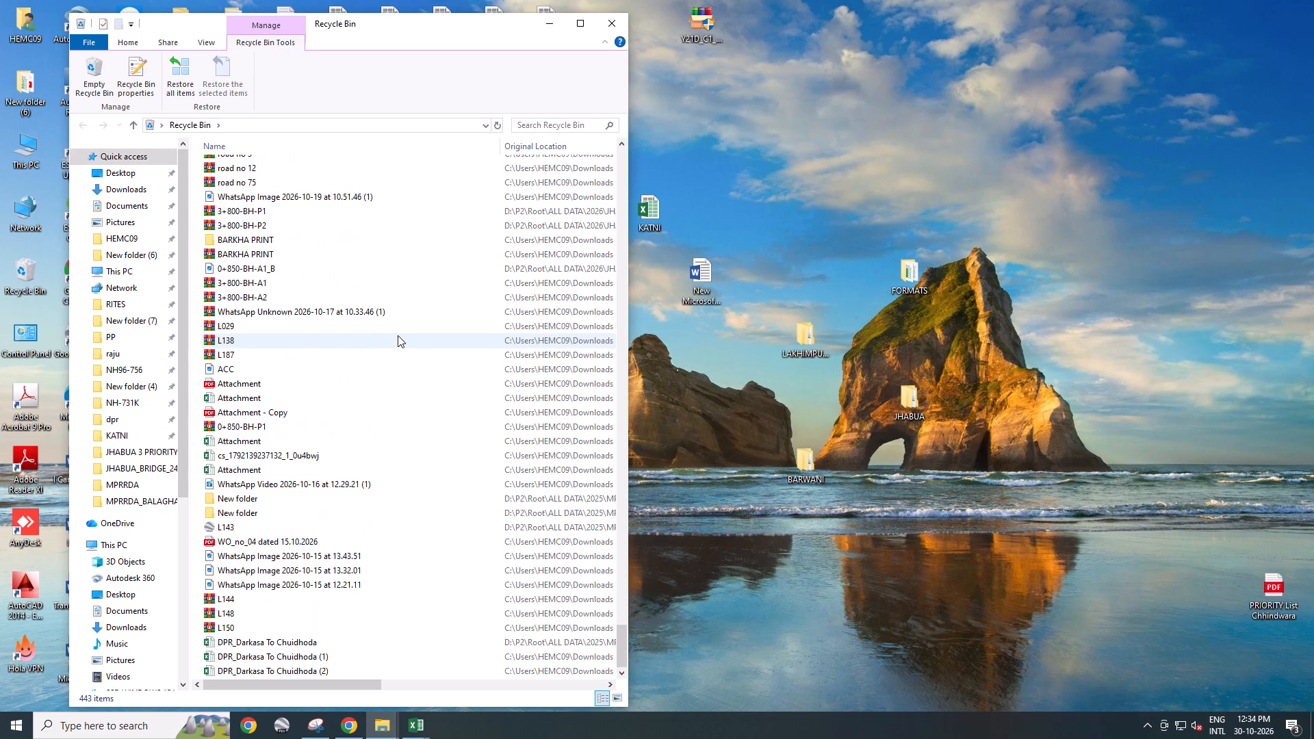
scroll(398, 335, "down", 18)
scroll(398, 335, "down", 5)
scroll(398, 335, "up", 1)
scroll(398, 335, "down", 14)
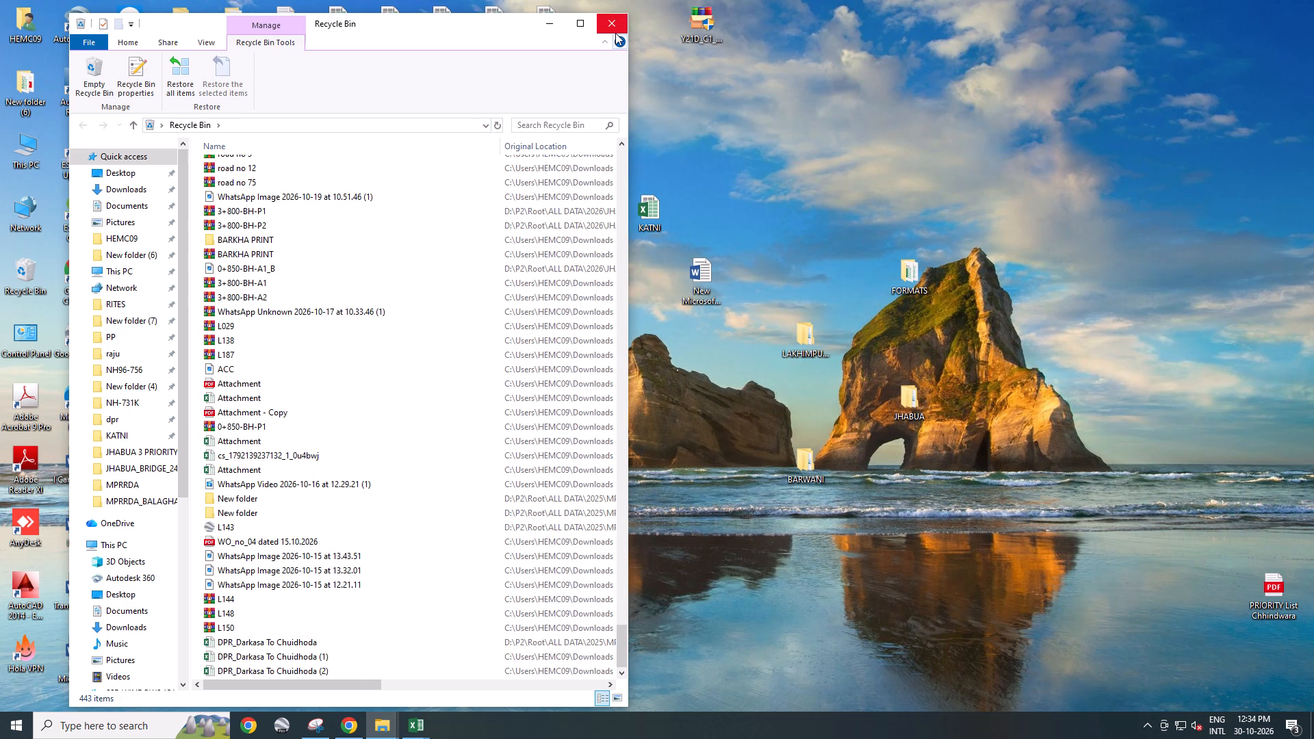
left_click(615, 33)
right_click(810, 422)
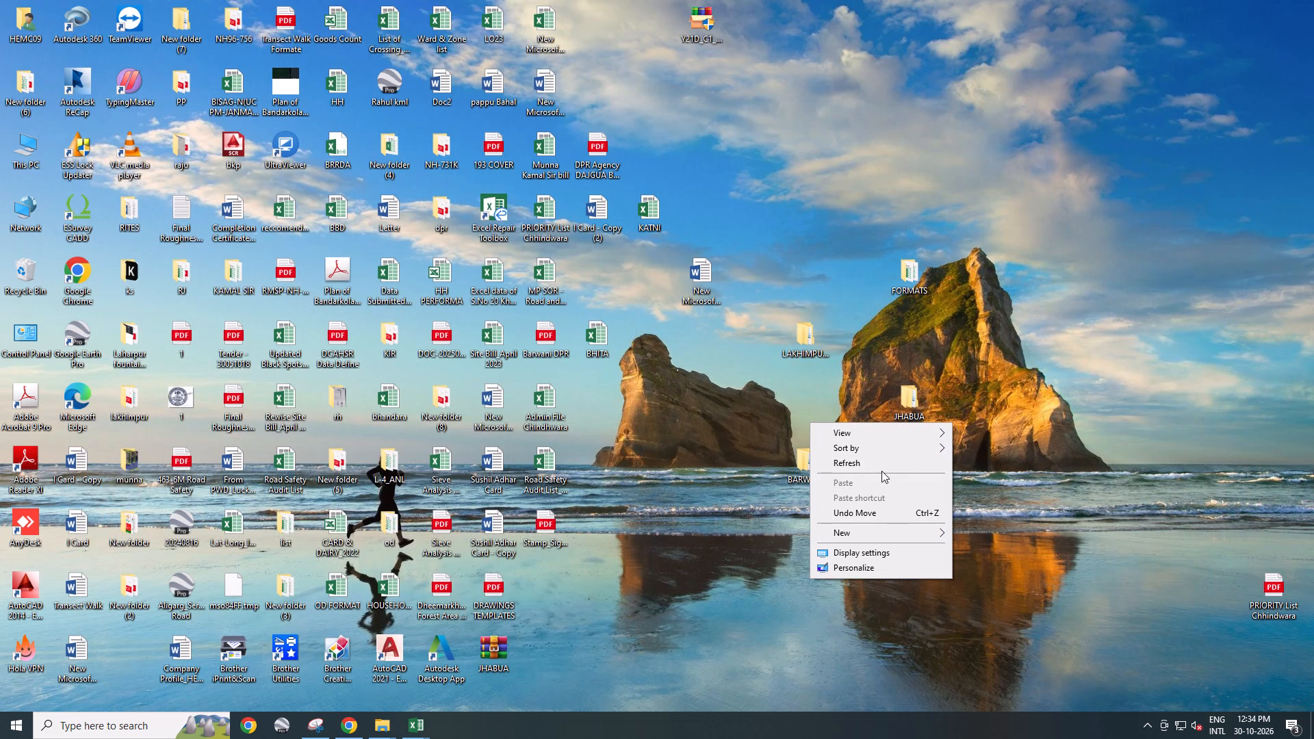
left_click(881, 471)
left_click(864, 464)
Bring the CNCPL Birsa 1 list workbook back up, with the PARASWADA & BIRSA NEW ROAD LIST workbook in front beside it.
left_click(430, 723)
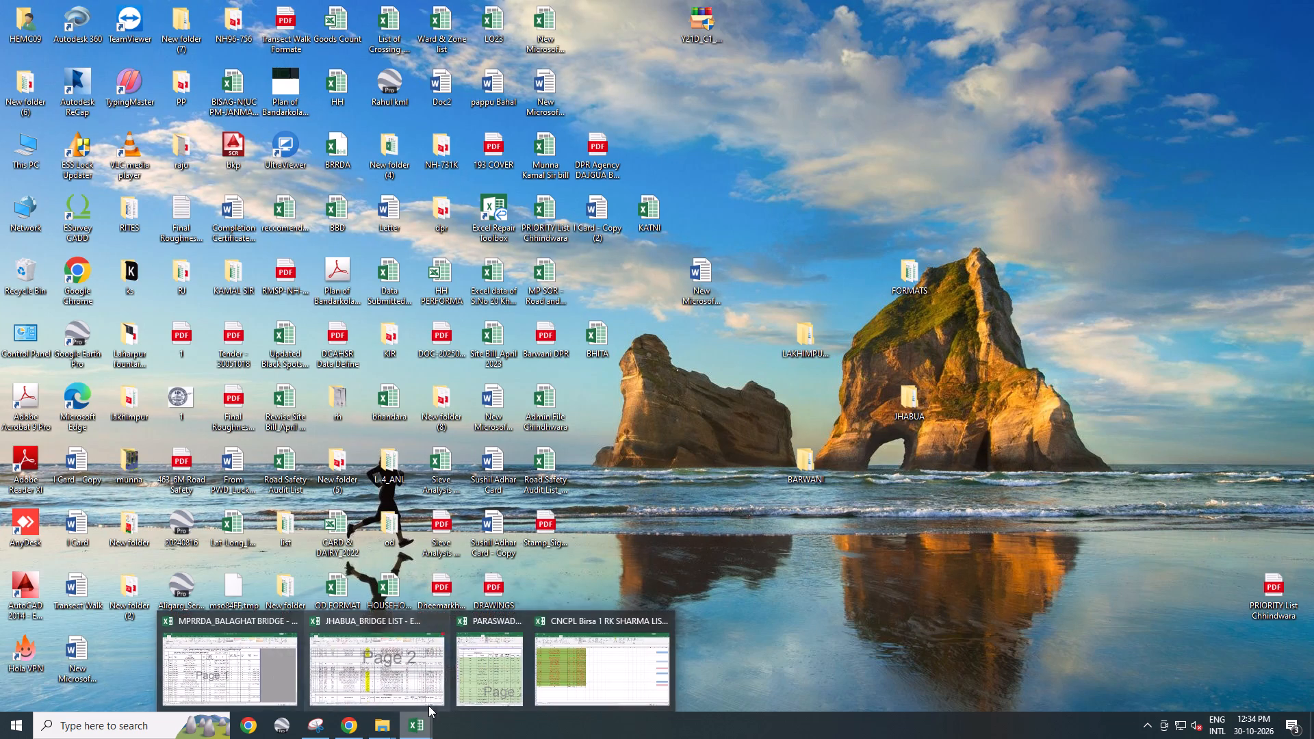
left_click(547, 678)
left_click(415, 721)
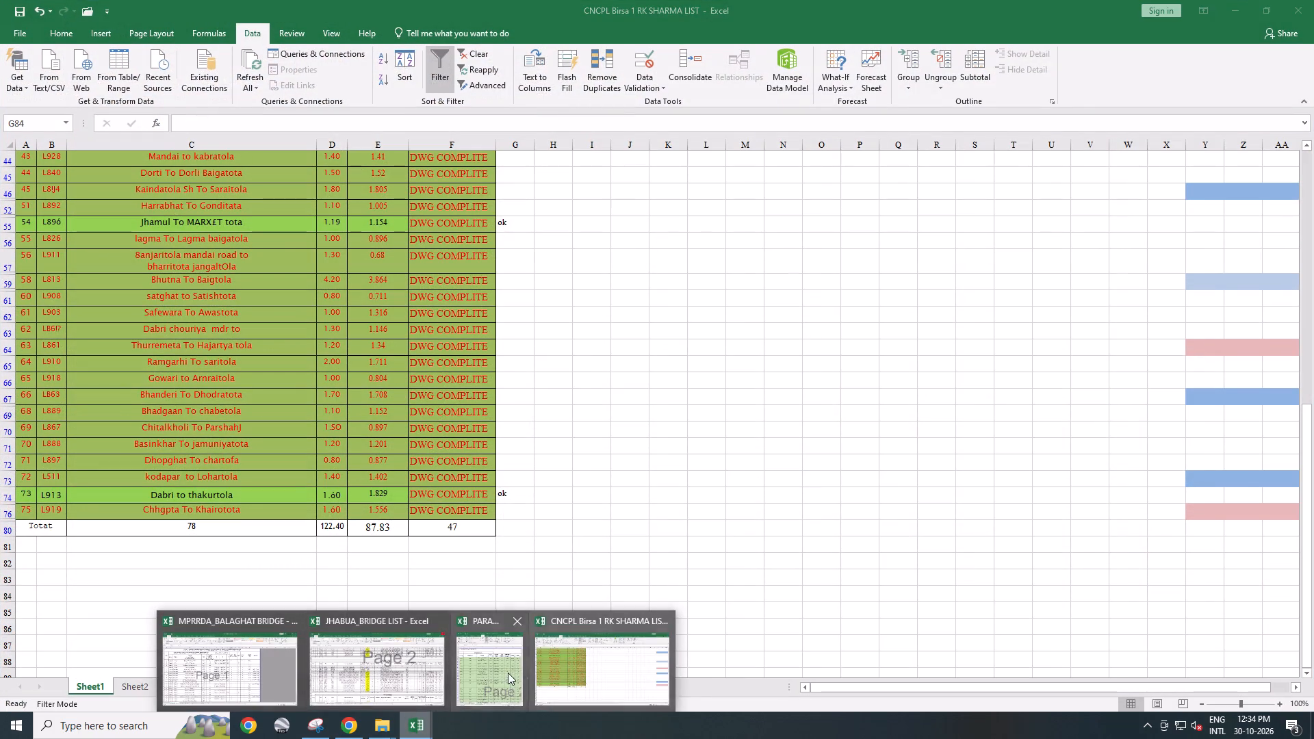
left_click(508, 673)
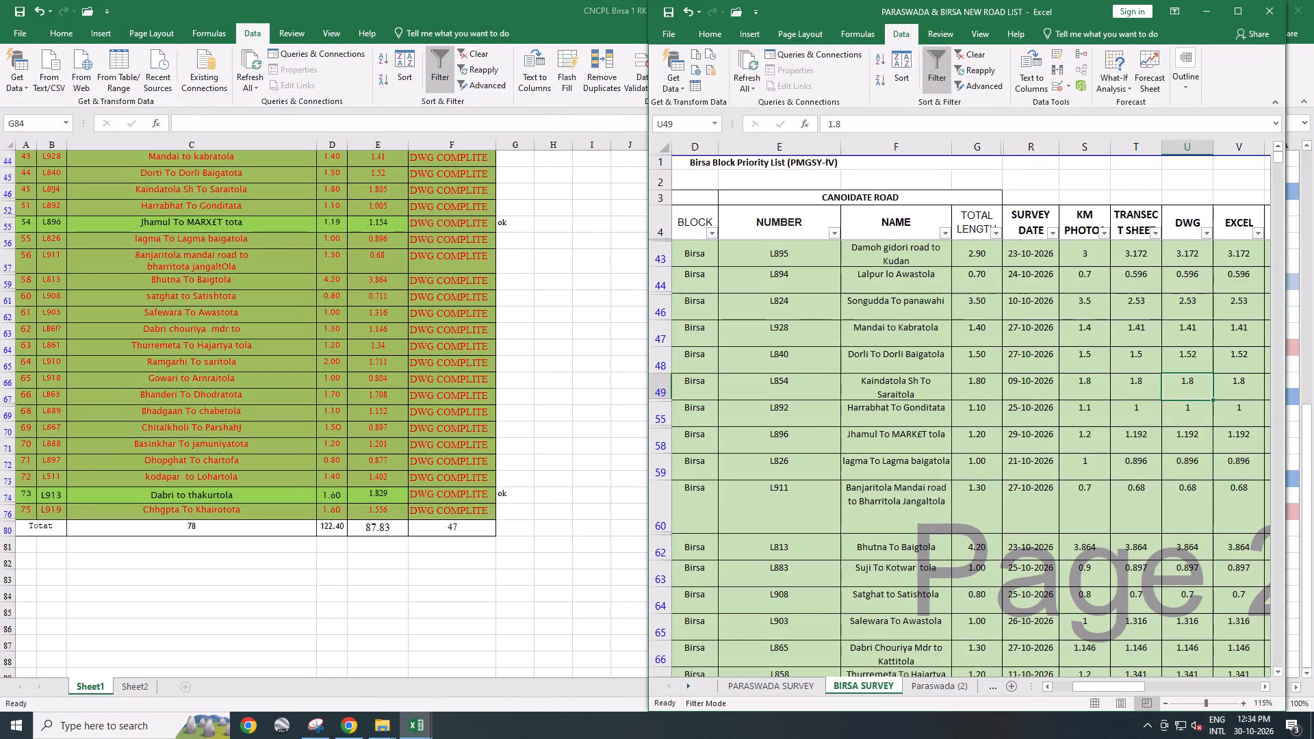
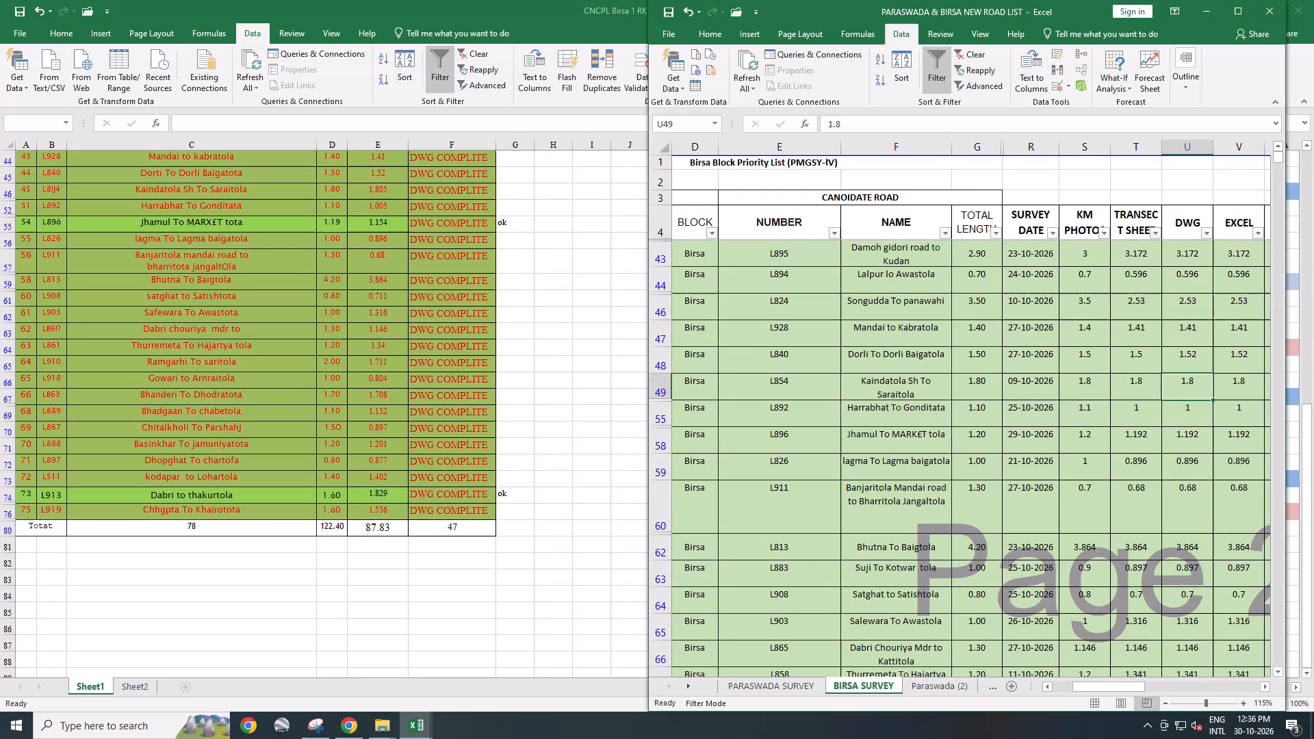
Switch to the Chrome window that has WhatsApp and a new tab open.
left_click(360, 729)
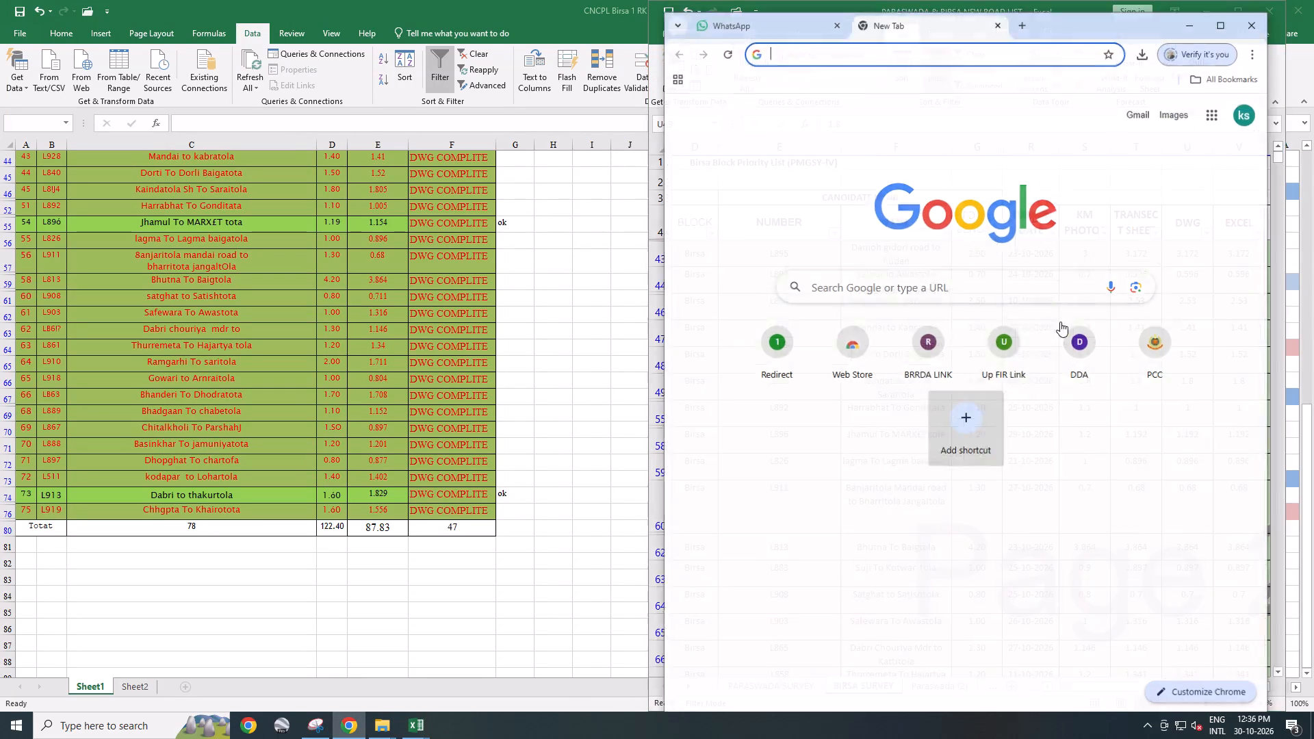
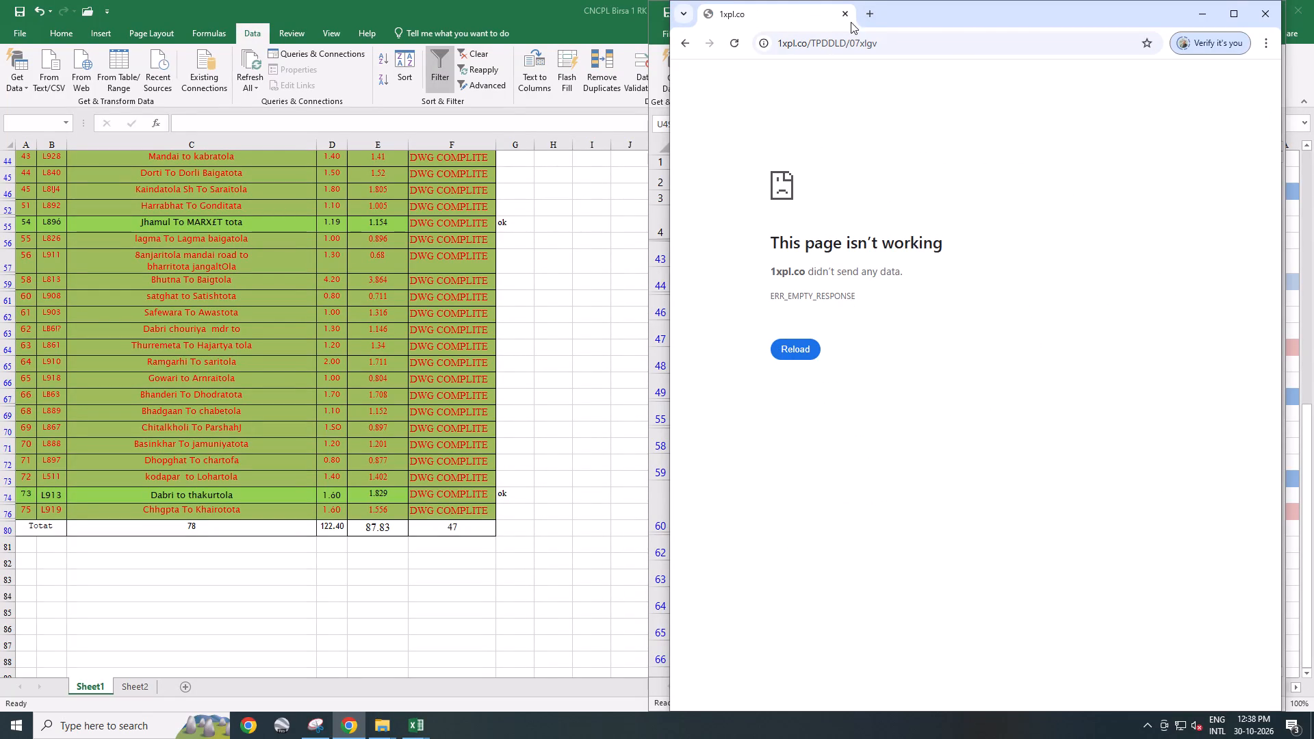
Open a new browser tab and close the 1xpl.co tab, leaving only the new tab.
left_click(864, 16)
left_click(845, 15)
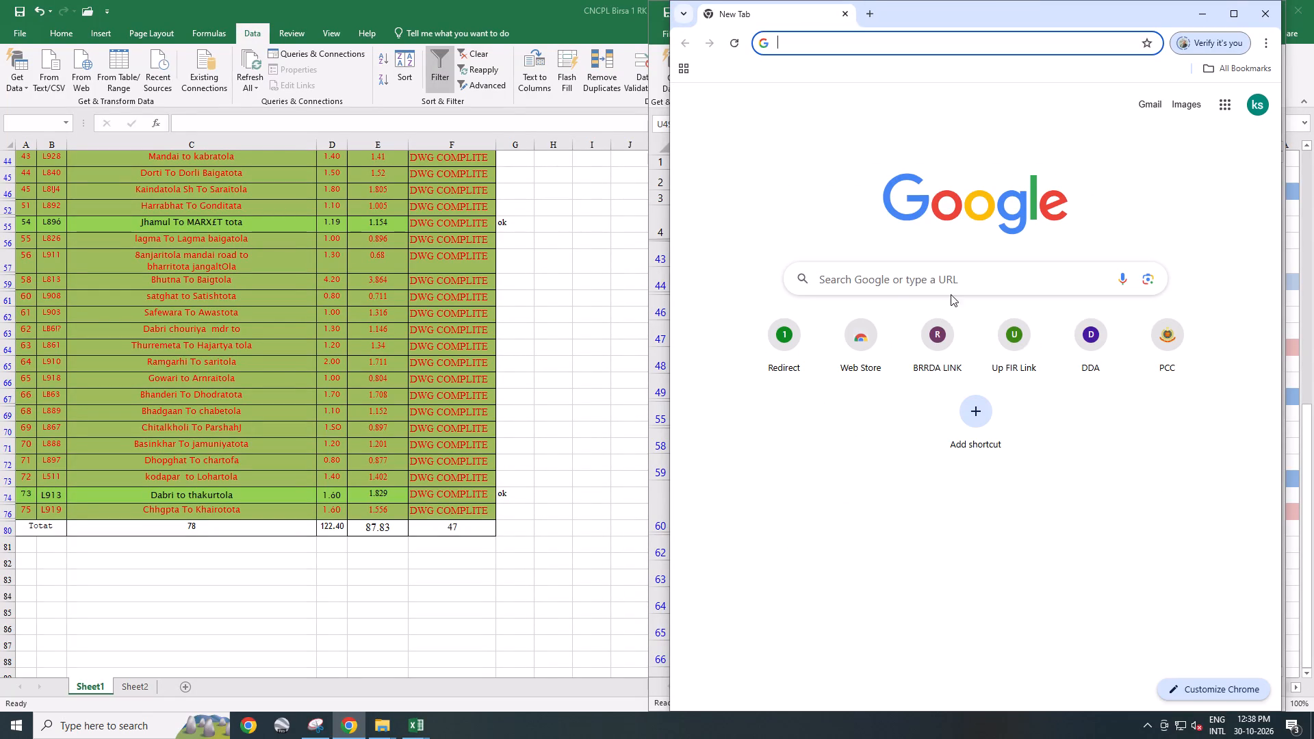
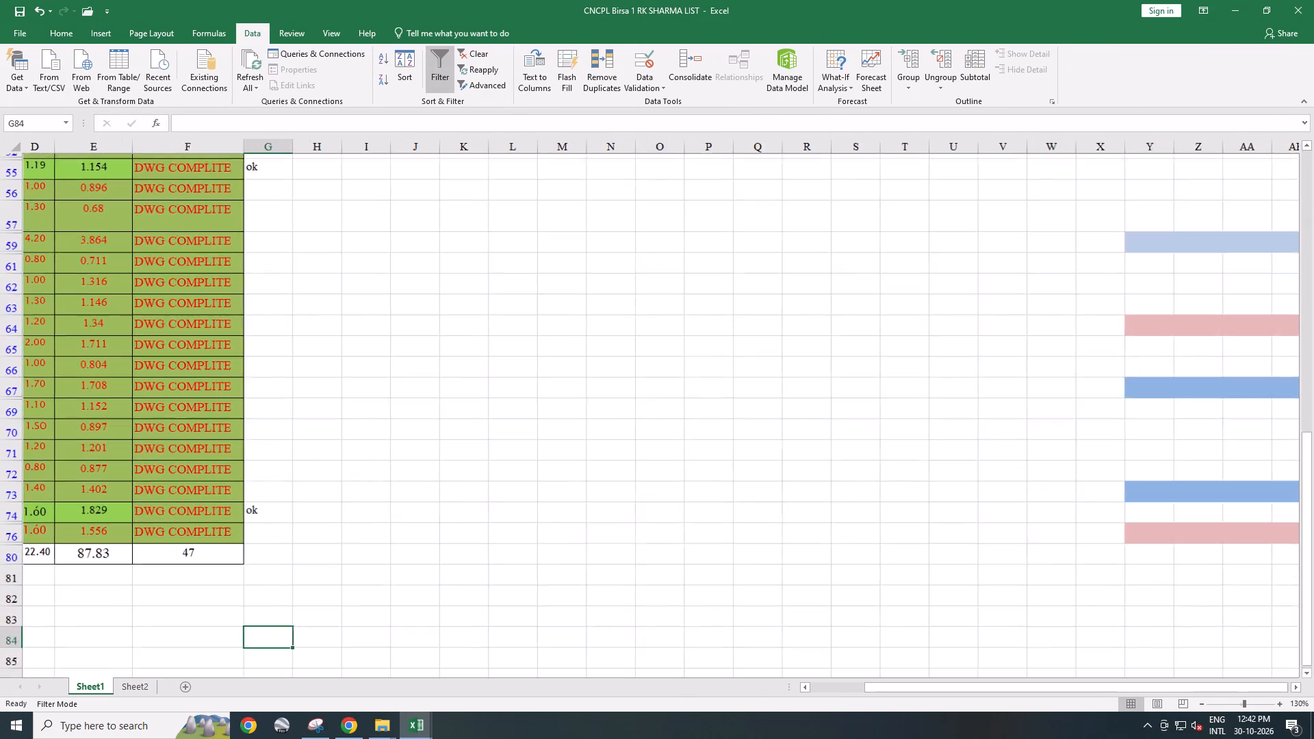
Show the Birsa 1 list from its first column beside the BIRSA SURVEY sheet of the PARASWADA & BIRSA NEW ROAD LIST workbook.
left_click_drag(880, 688, 680, 675)
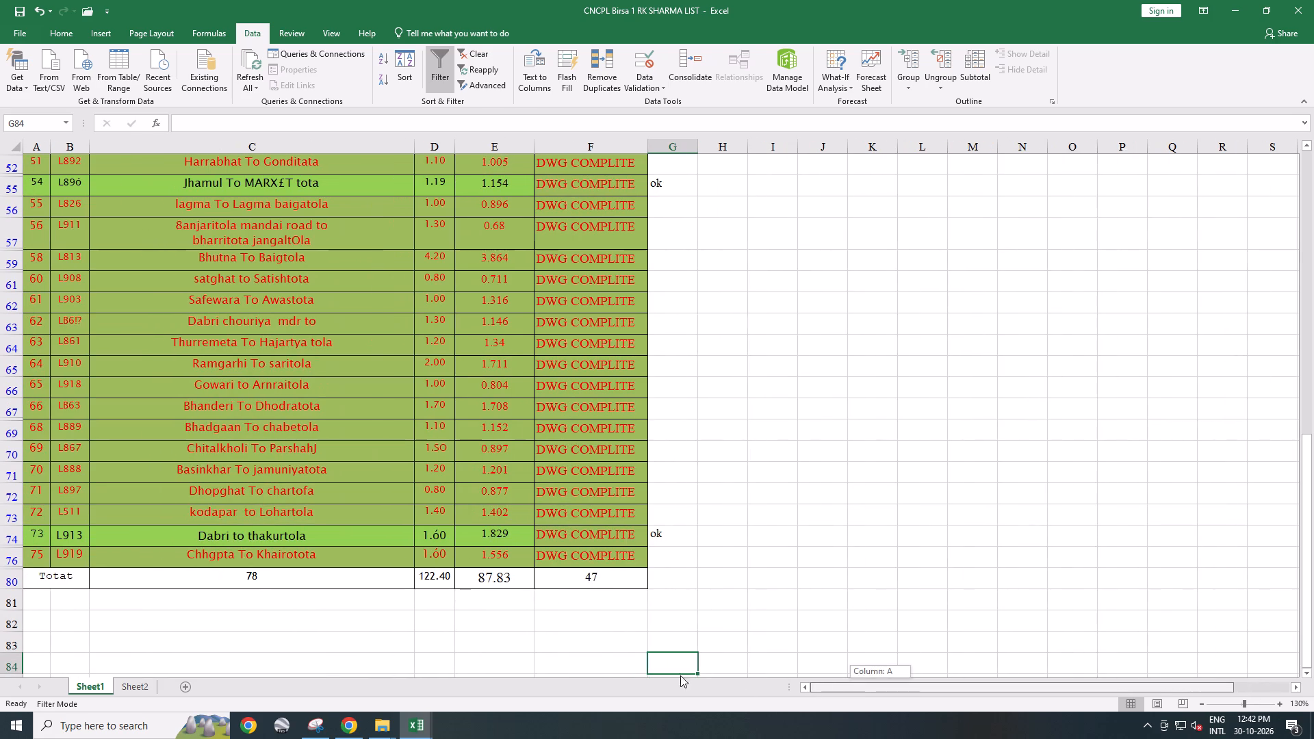
left_click_drag(680, 675, 567, 628)
left_click(402, 727)
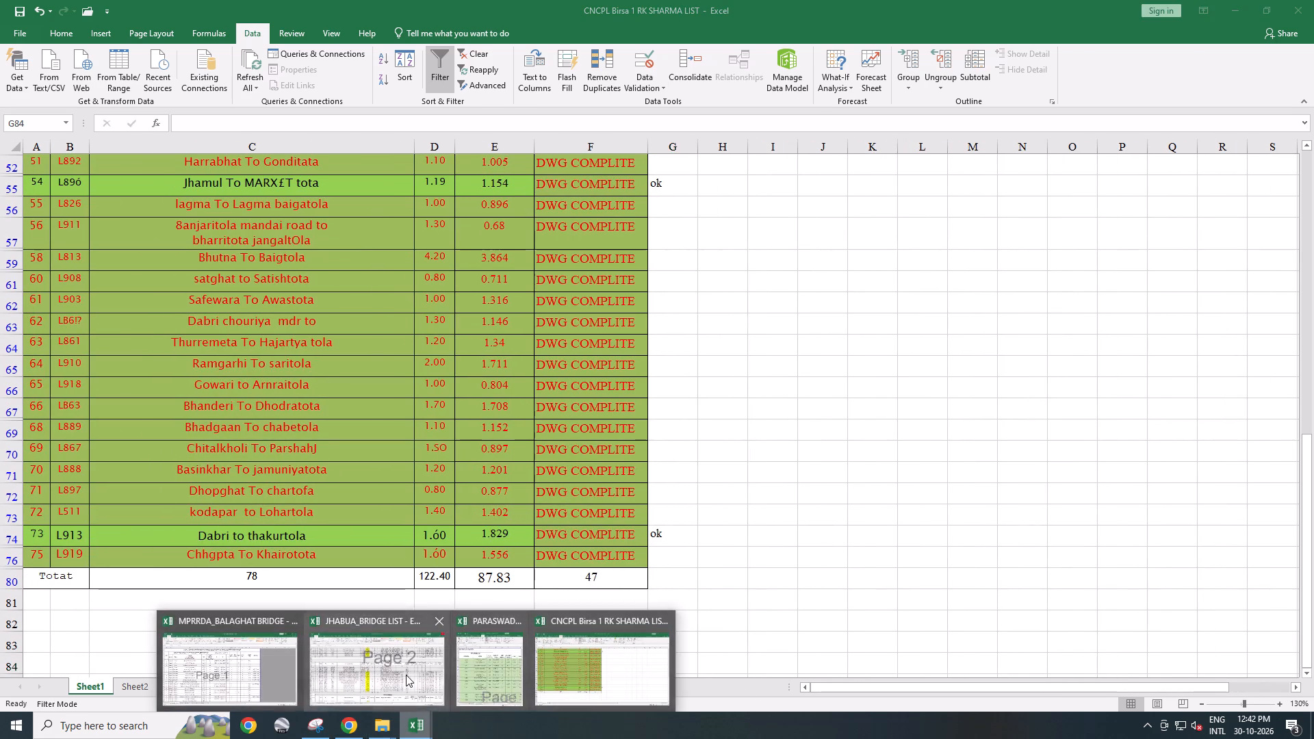
left_click(502, 669)
scroll(796, 439, "down", 1)
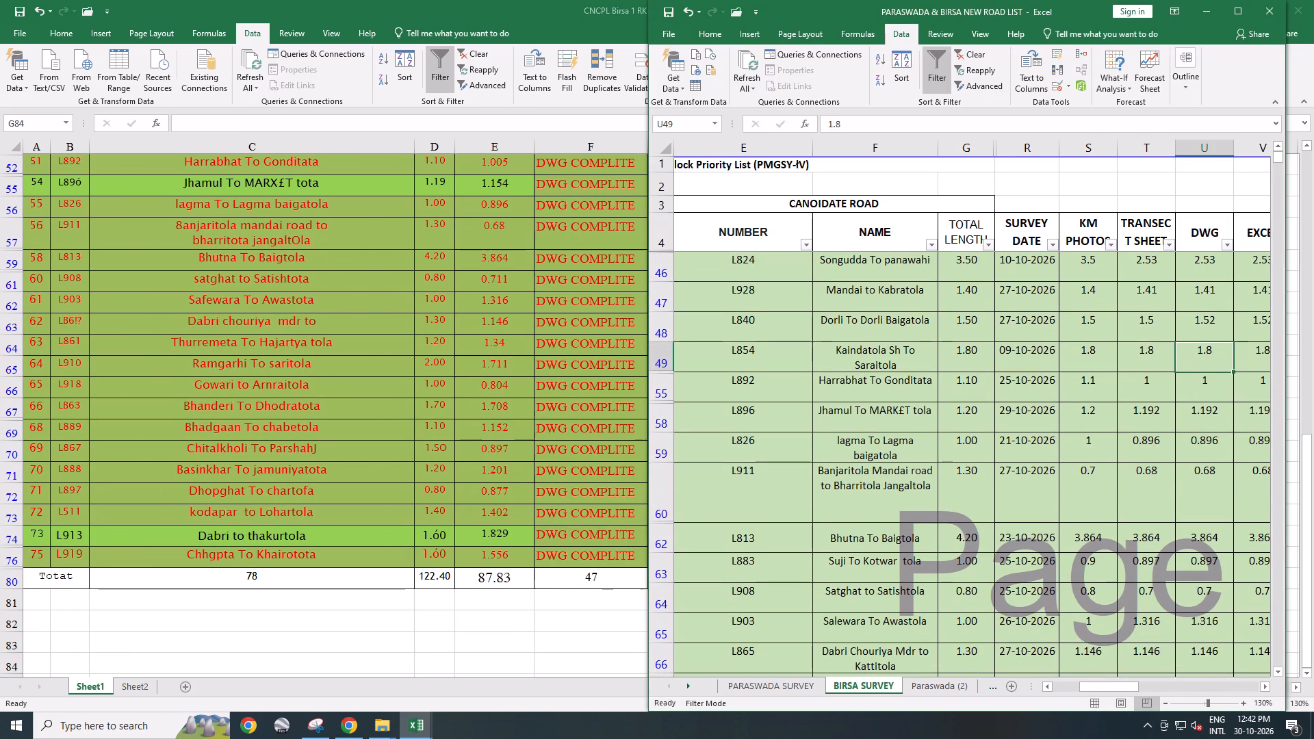
scroll(811, 386, "down", 1, "ctrl")
scroll(816, 383, "up", 1)
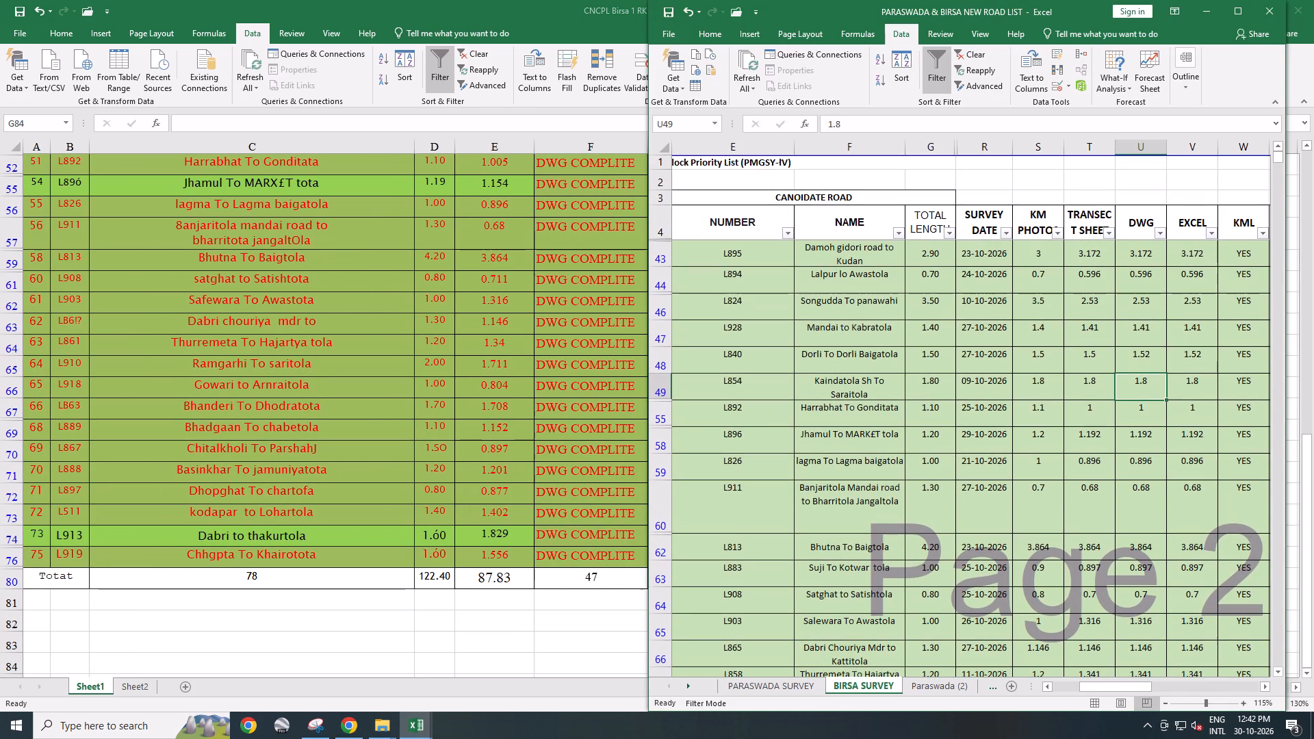
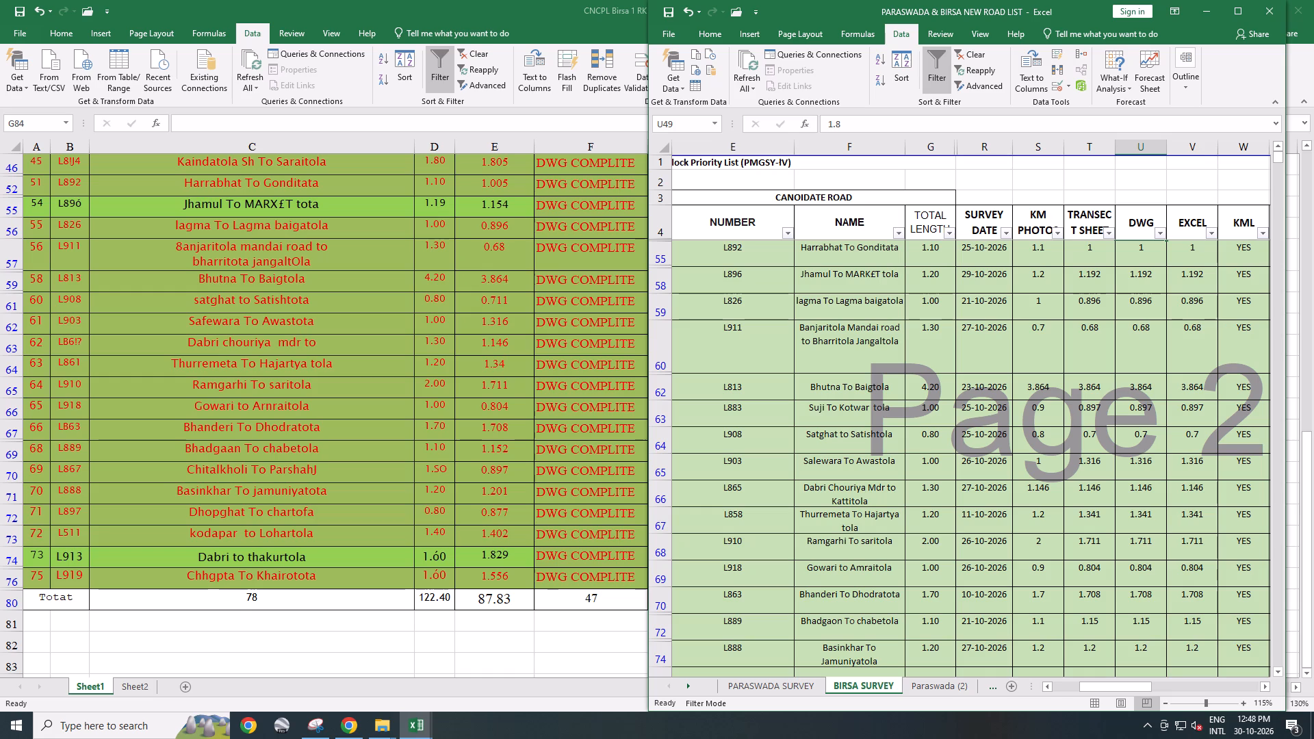
Compare the L896 Jhamul road's row in BIRSA SURVEY with the same road in the Birsa 1 list.
scroll(997, 366, "down", 1)
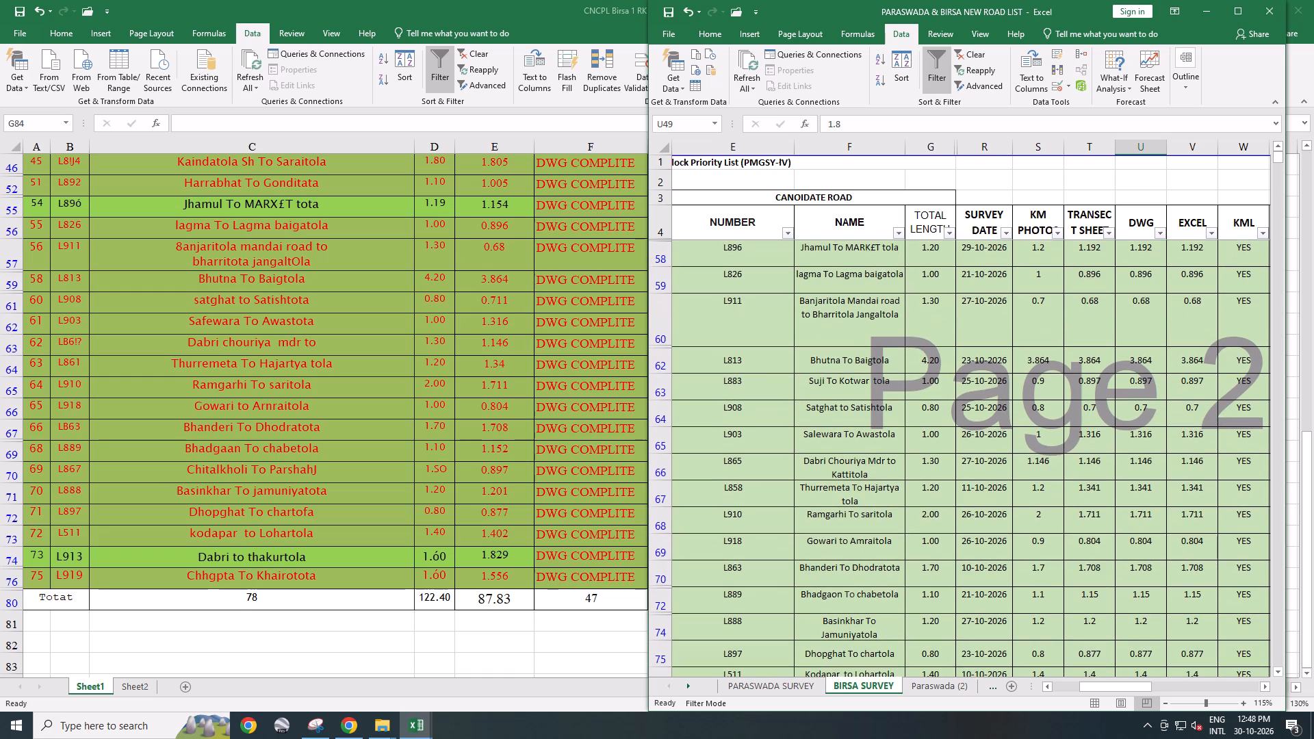
scroll(1003, 368, "up", 2)
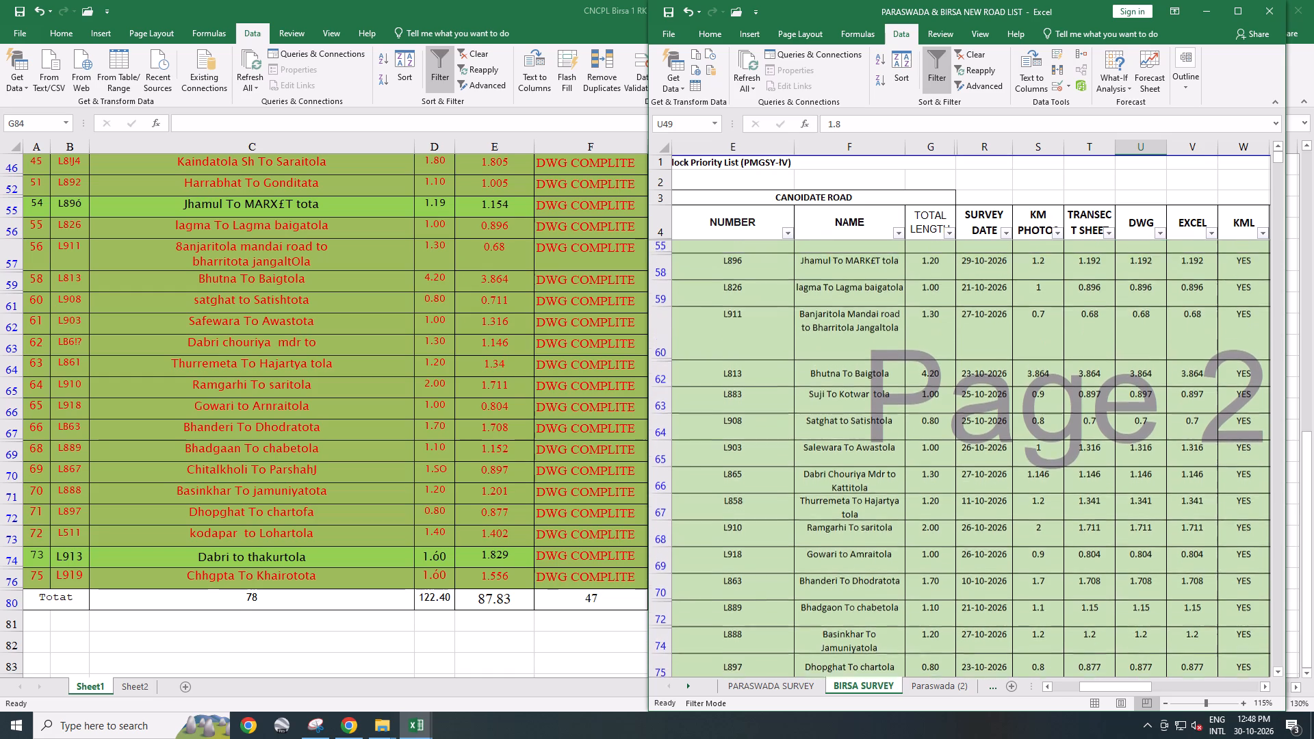
scroll(1003, 368, "up", 1)
scroll(1003, 368, "down", 6)
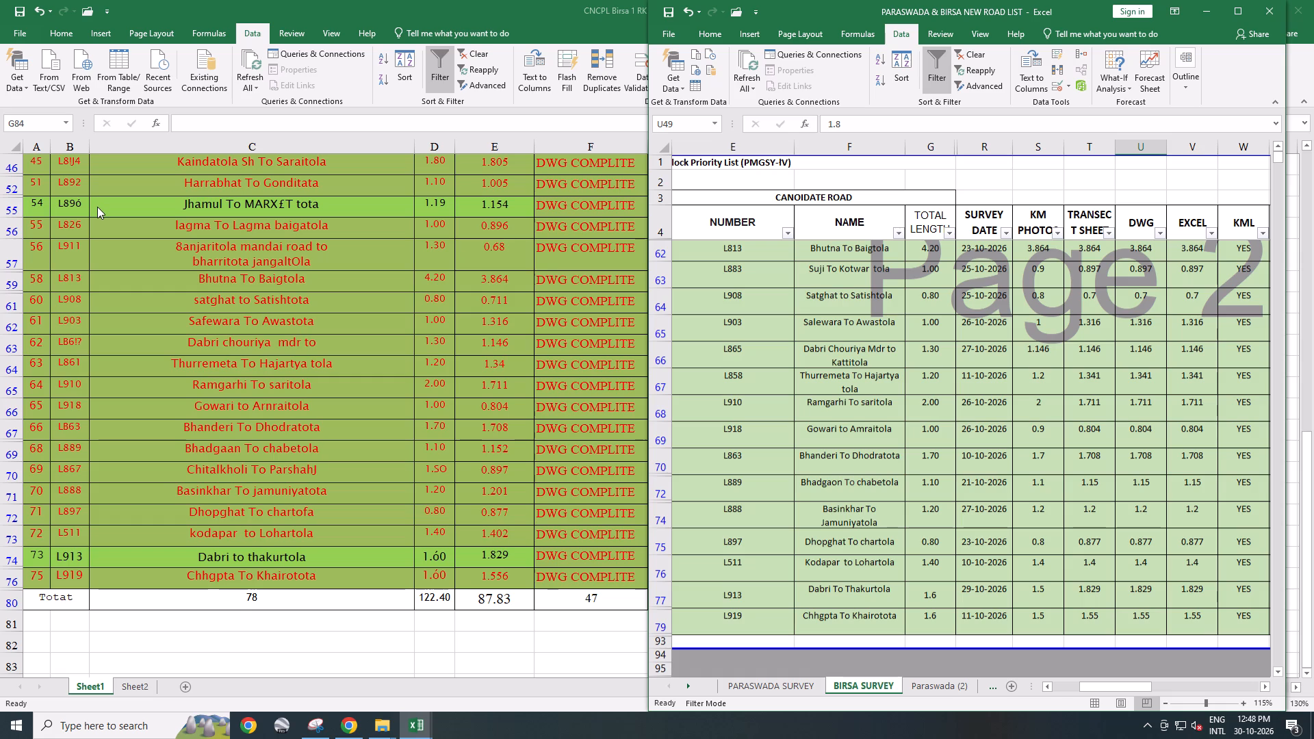
scroll(769, 409, "up", 2)
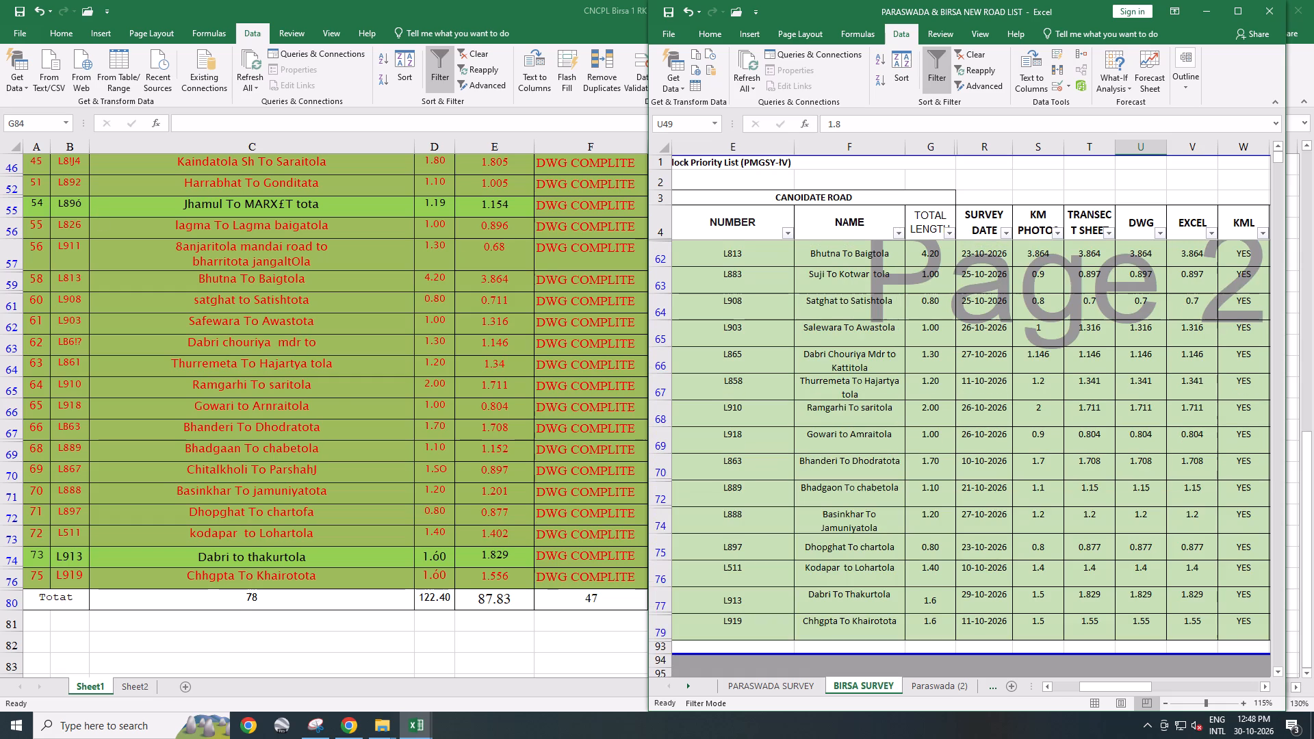
scroll(768, 396, "up", 2)
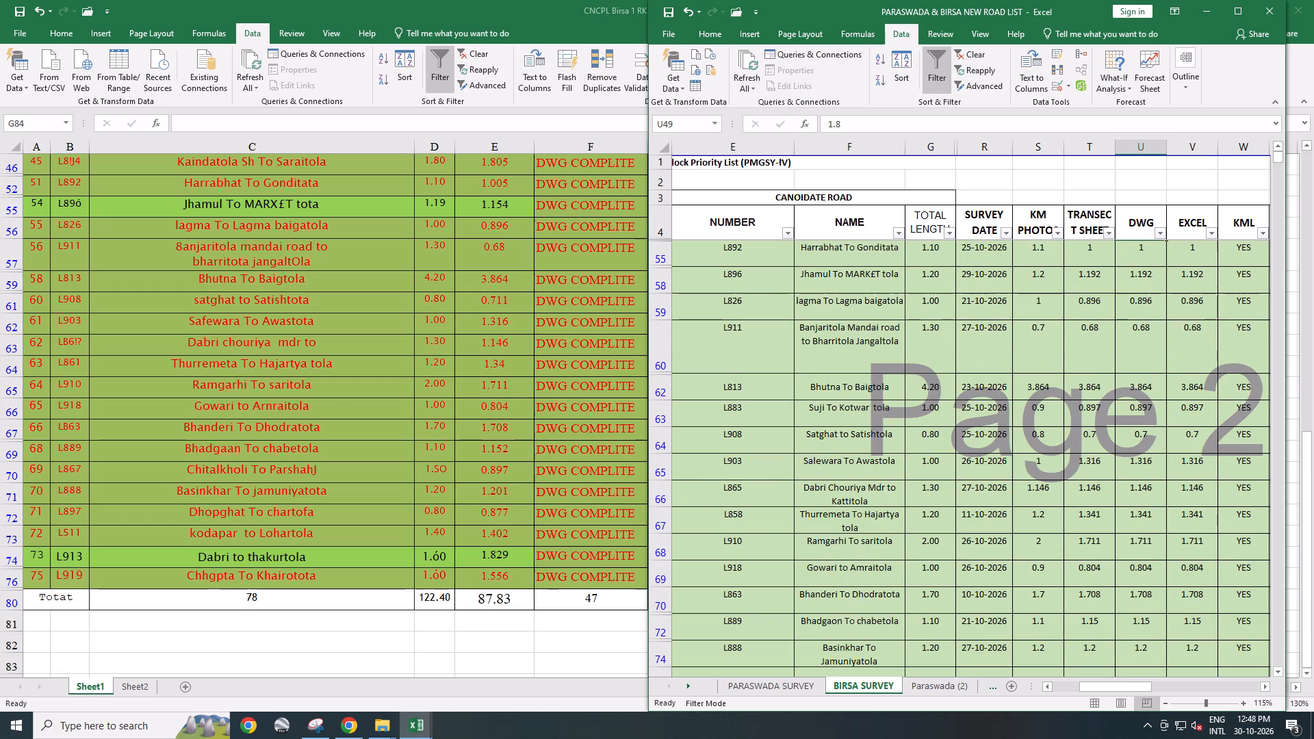
left_click_drag(720, 276, 827, 290)
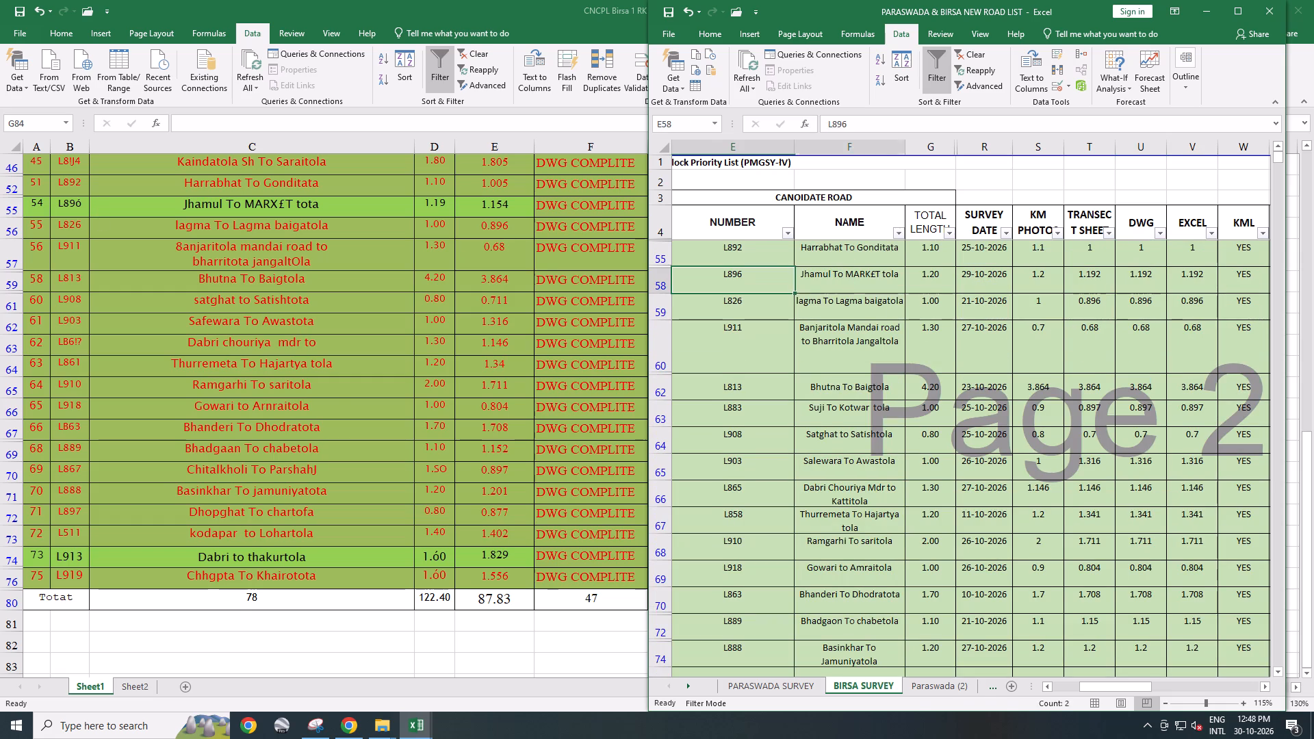
left_click_drag(827, 290, 1152, 281)
left_click(1152, 281)
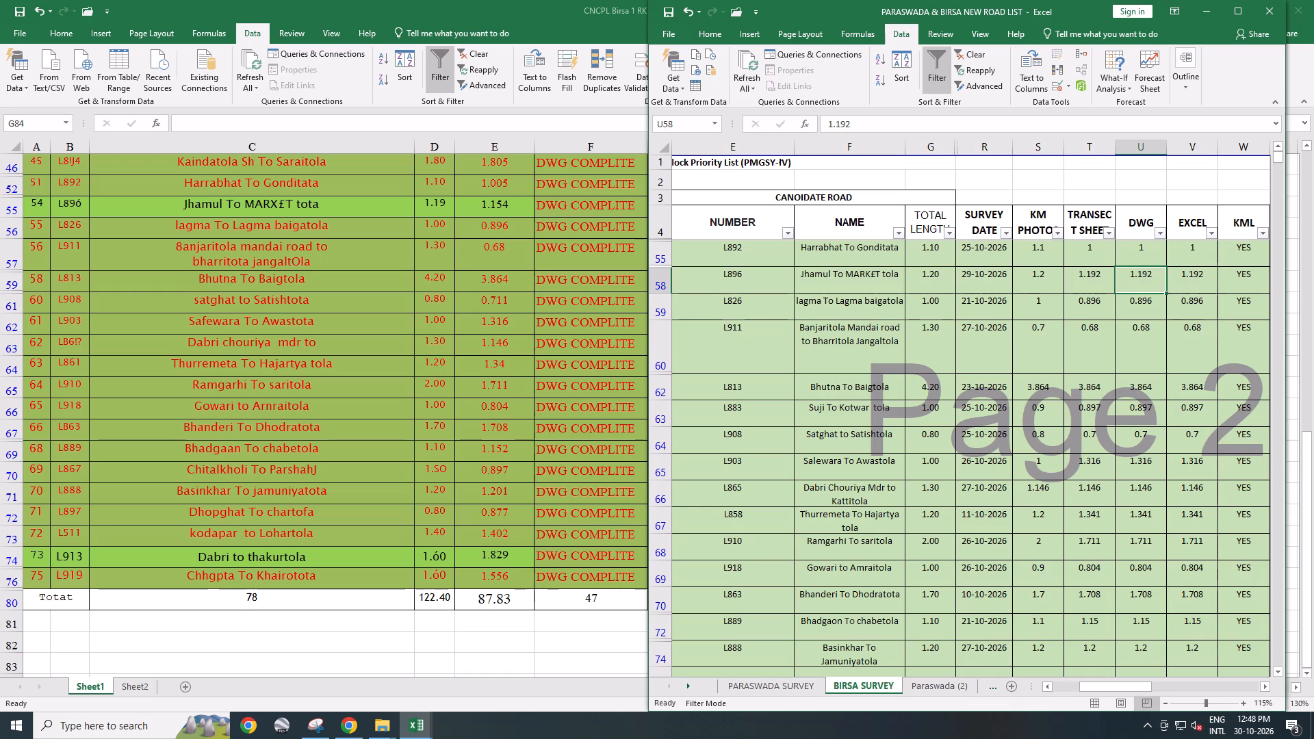
Correct the name of road L896 in BIRSA SURVEY to "Jhamul To MARKET tola" and save the workbook.
double_click(875, 275)
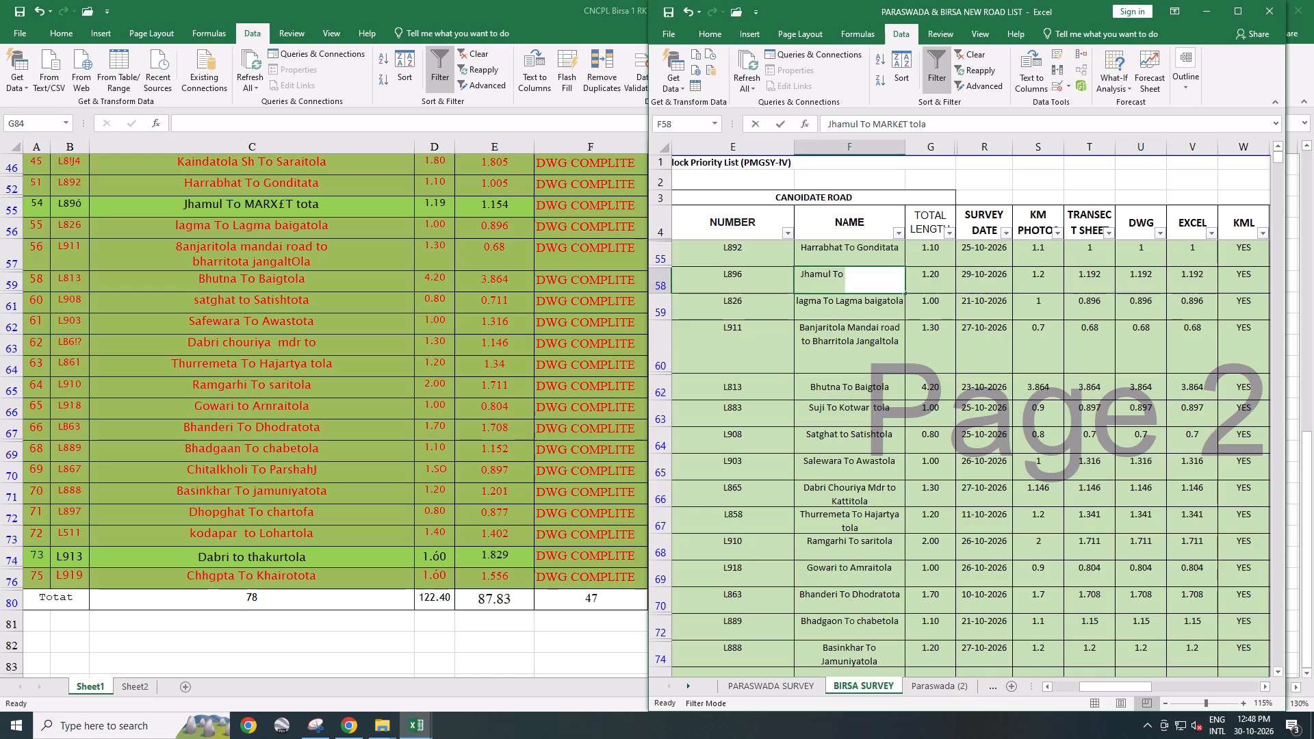
key("BackSpace")
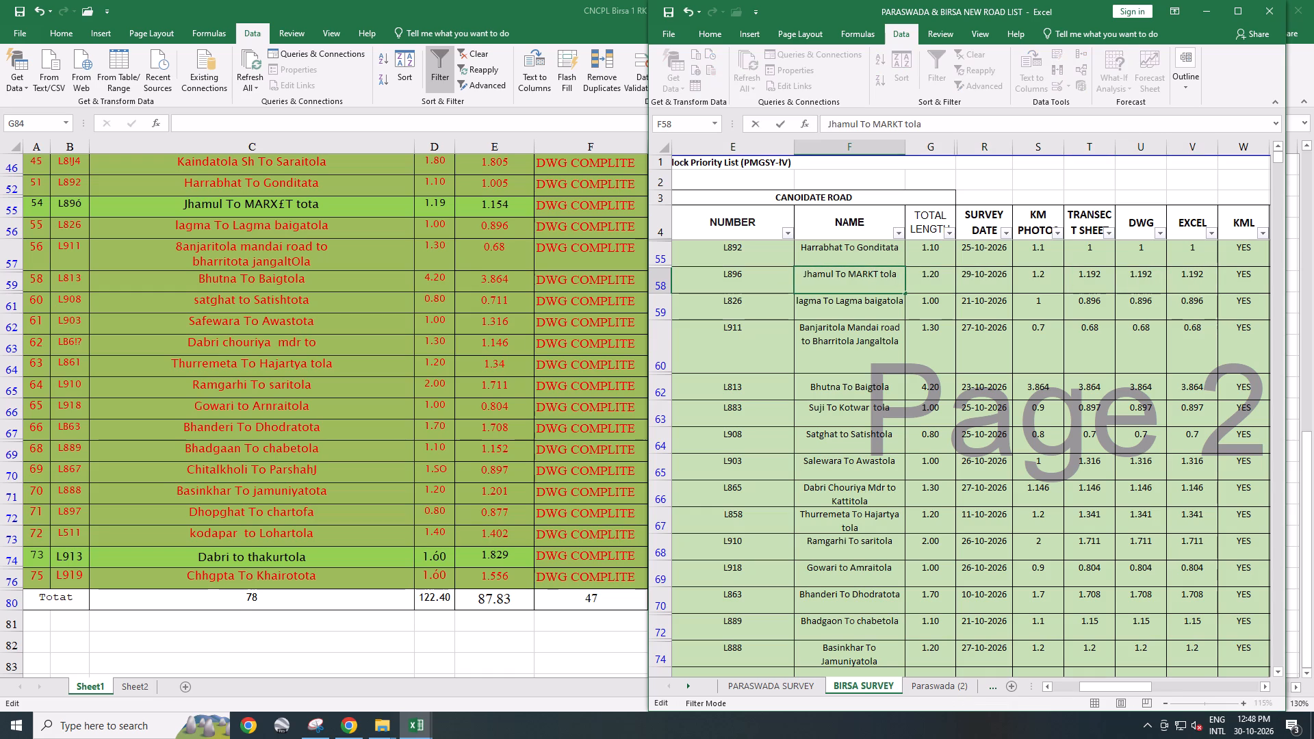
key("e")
left_click(897, 321)
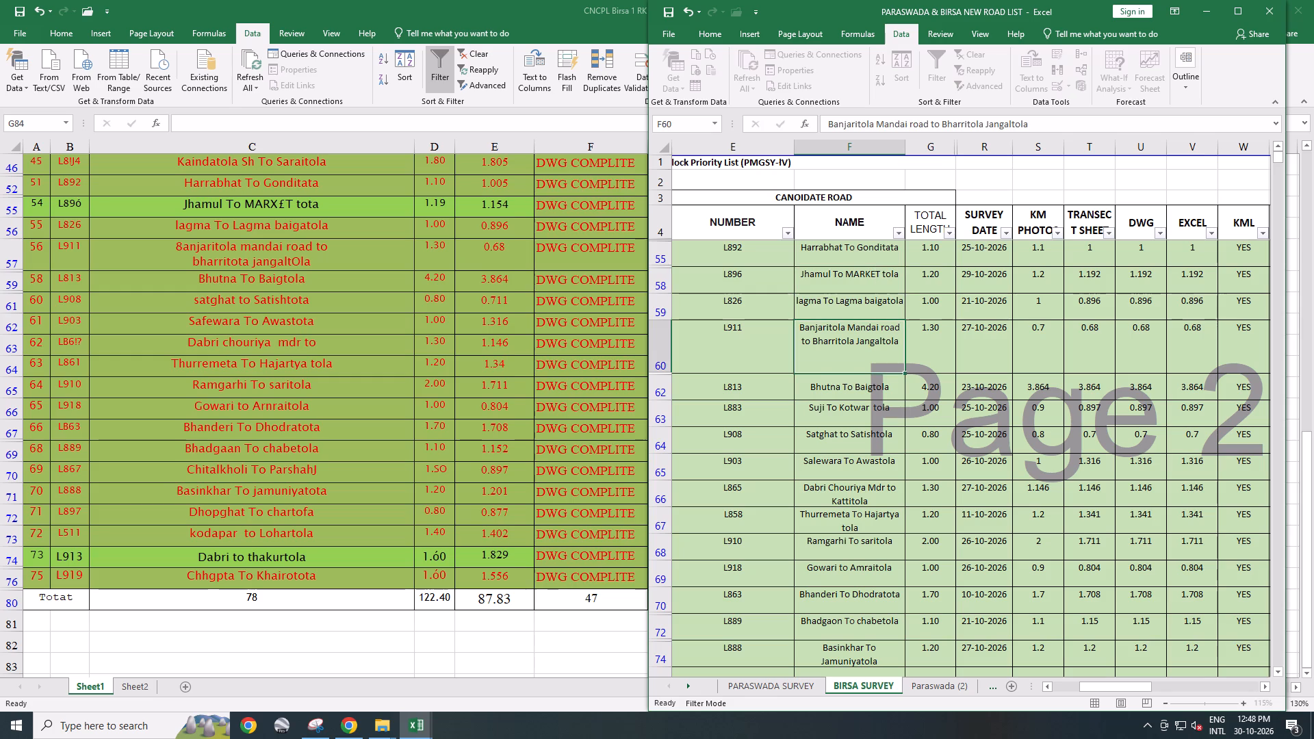
key("ctrl+s")
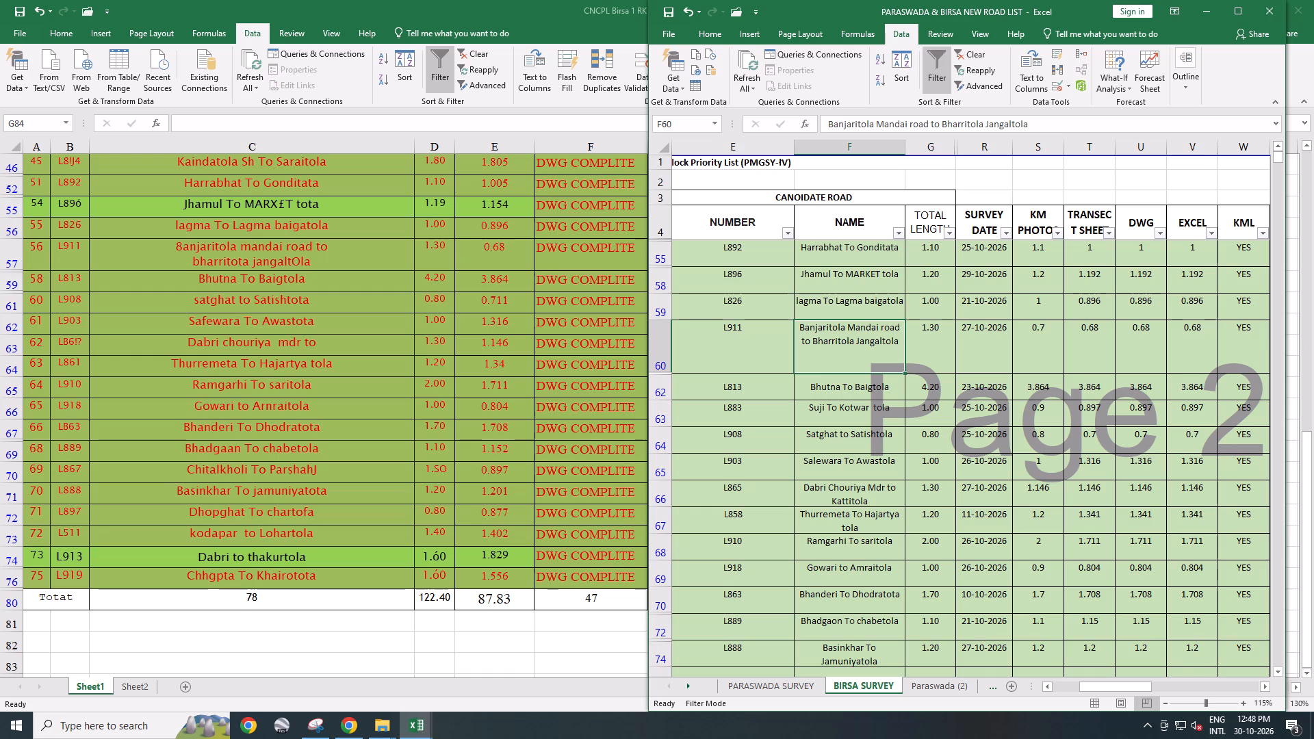
Check the DWG lengths of roads L896 through L883 in BIRSA SURVEY against the Birsa 1 list.
left_click(1139, 285)
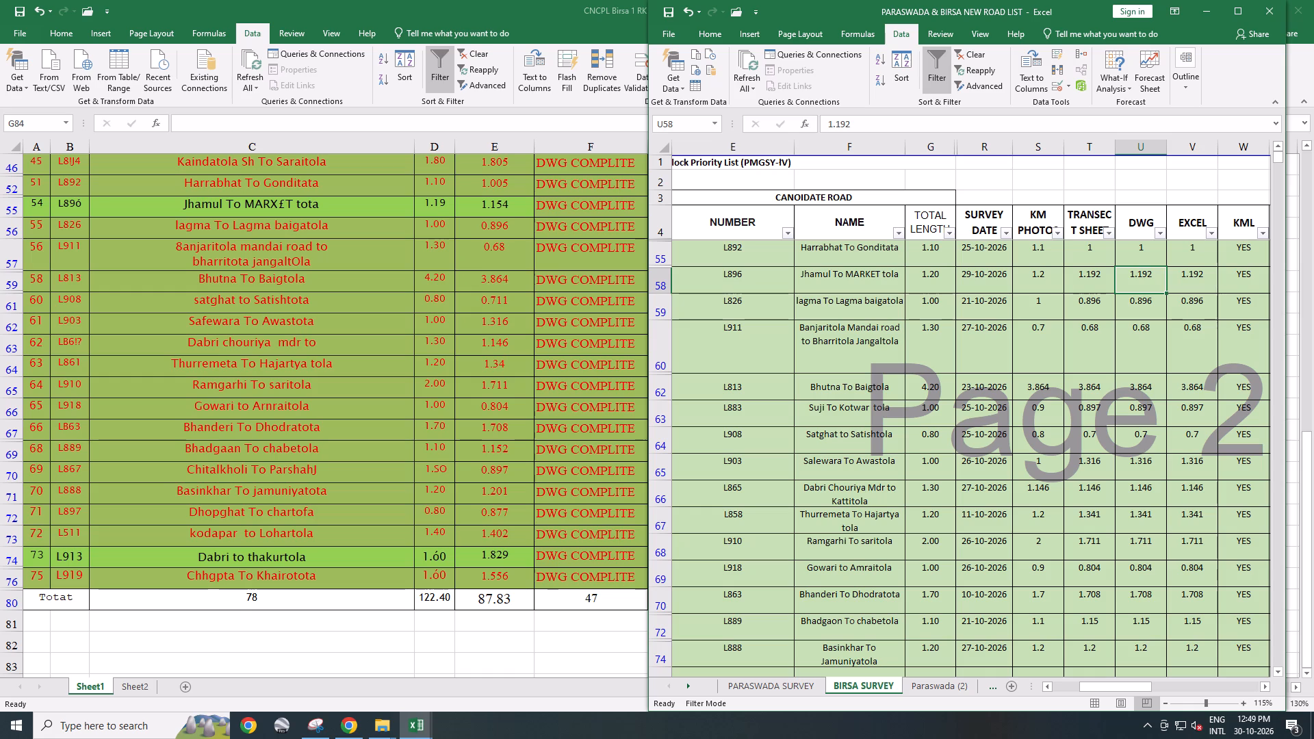
key("Left")
key("Right")
key("Return")
key("Return")
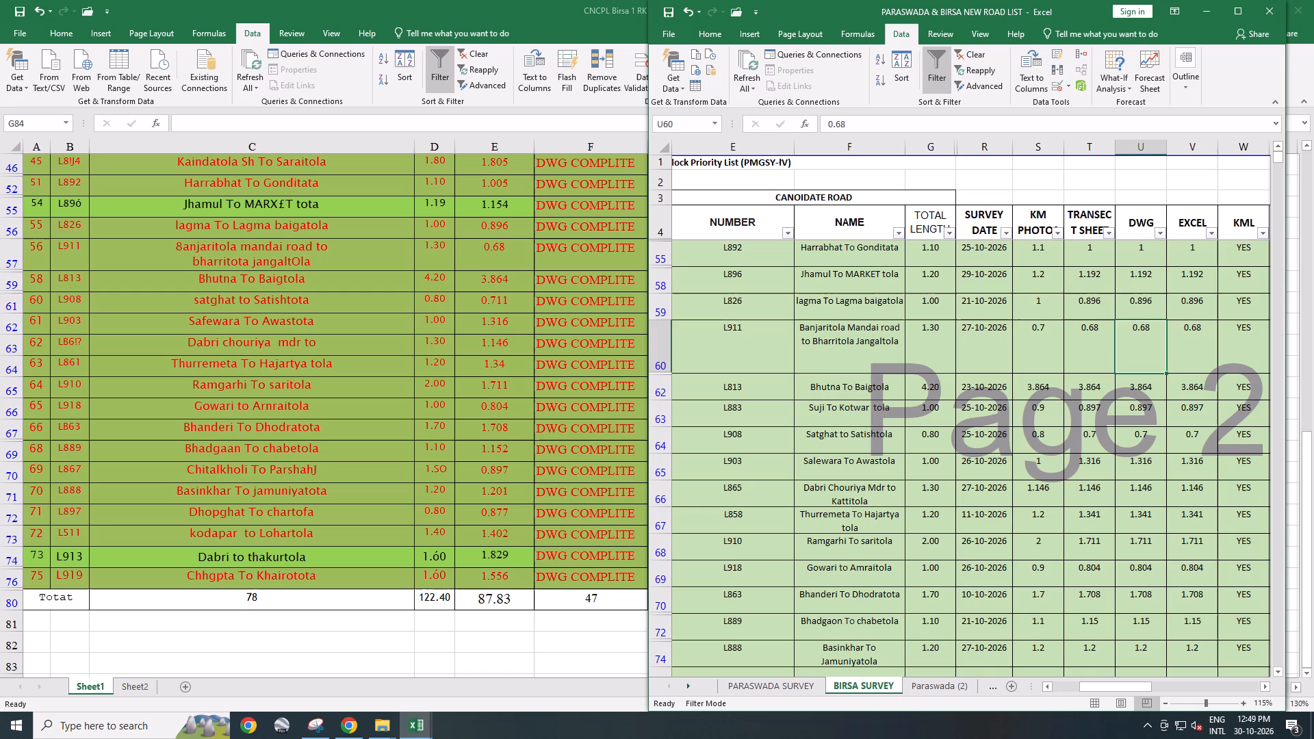
key("Return")
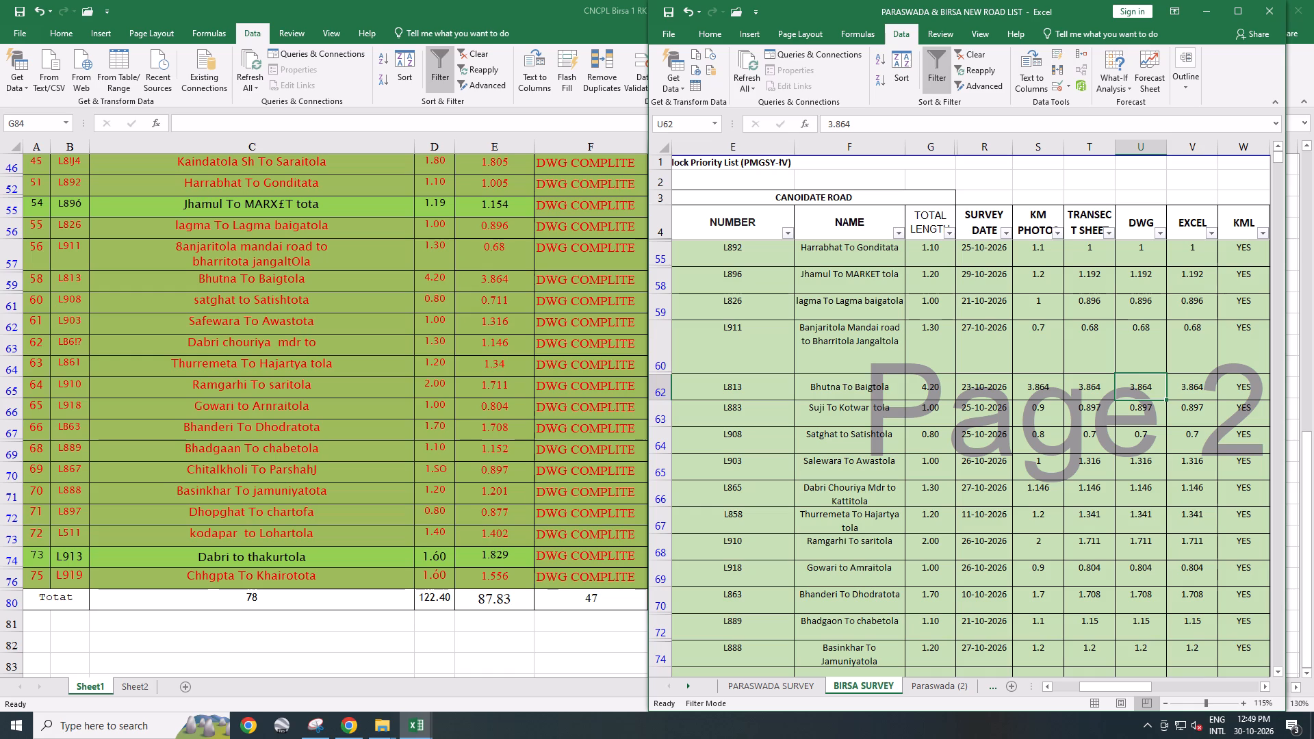
key("Return")
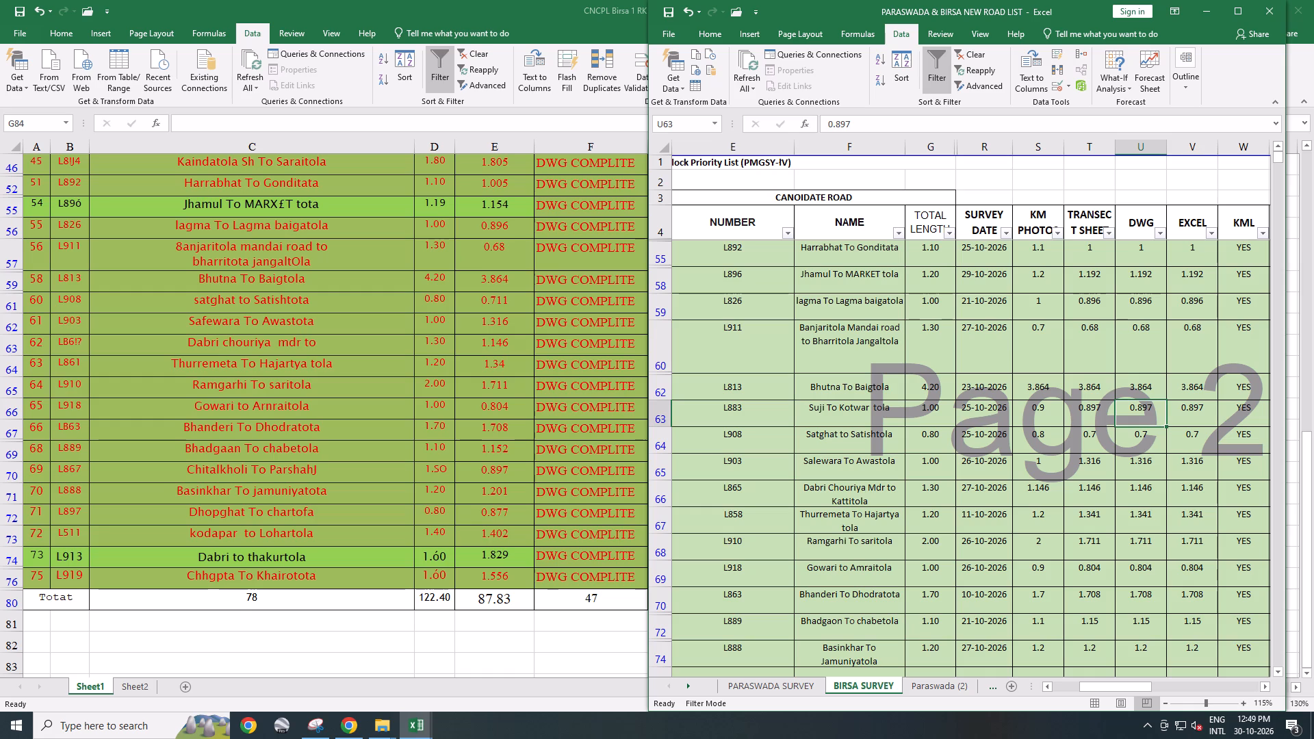
Set the DWG length of road L908 to 0.711, copy it into the EXCEL column and save the workbook.
key("Return")
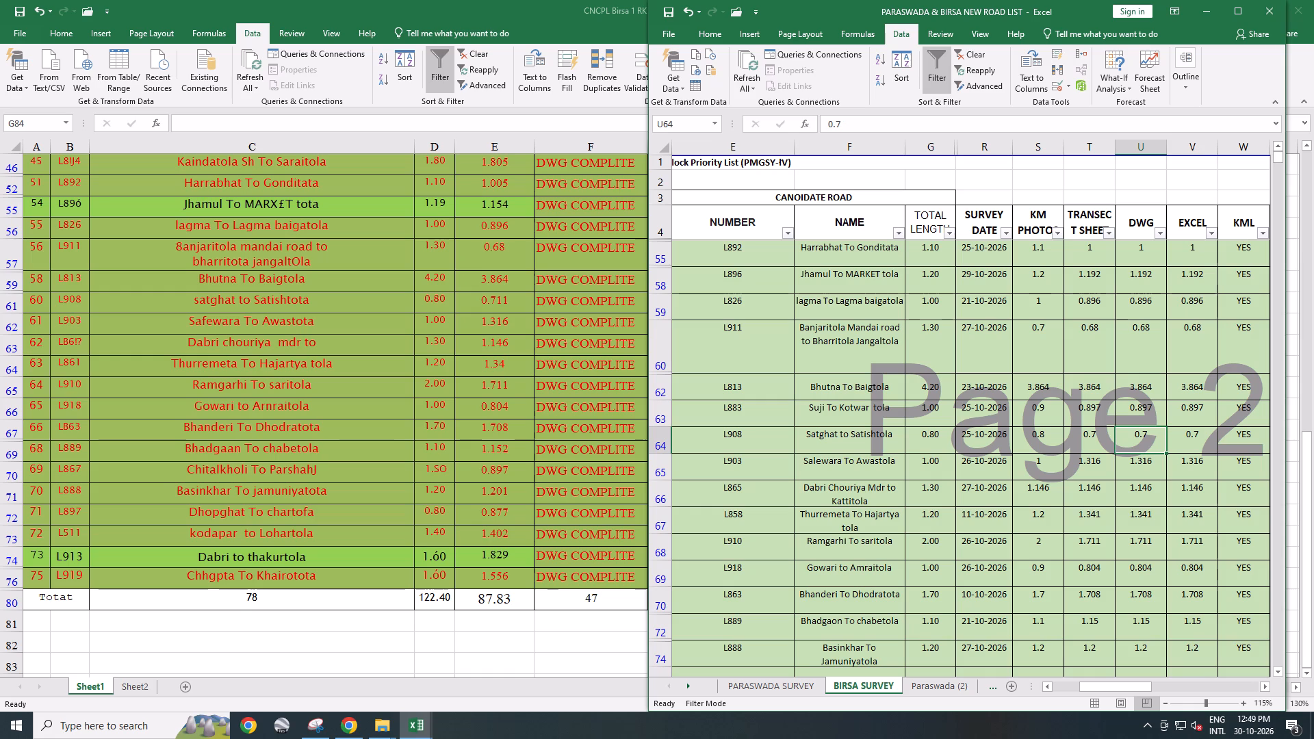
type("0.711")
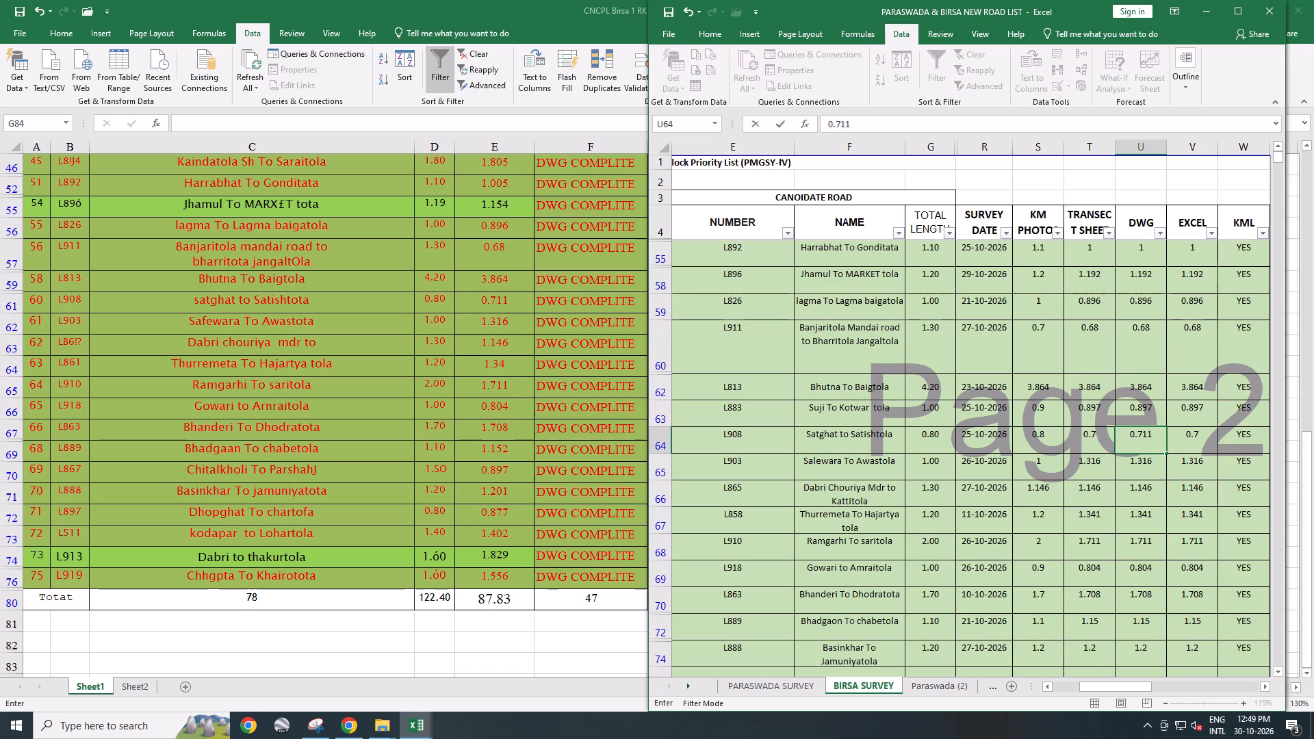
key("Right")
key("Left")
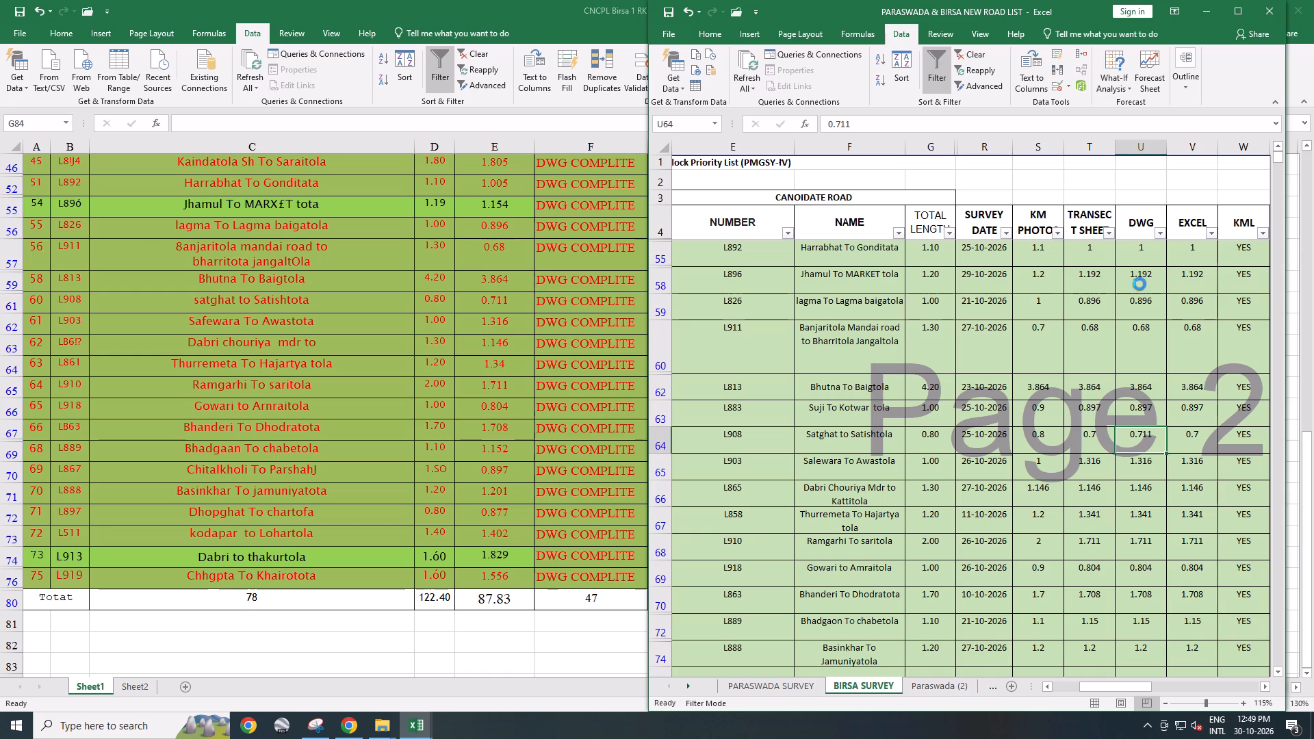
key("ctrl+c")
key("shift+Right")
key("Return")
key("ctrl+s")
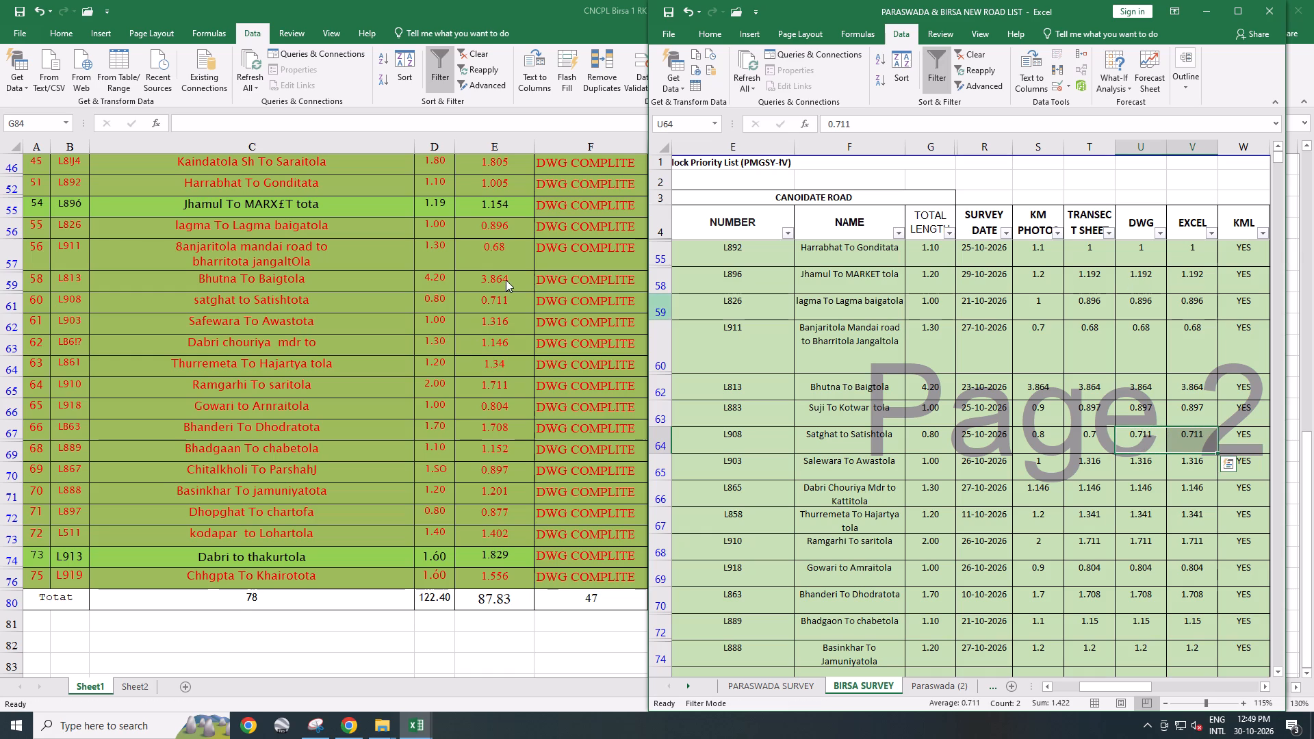
Check the DWG lengths of roads L903 through L889 in BIRSA SURVEY against the Birsa 1 list.
left_click(1148, 441)
left_click(1146, 465)
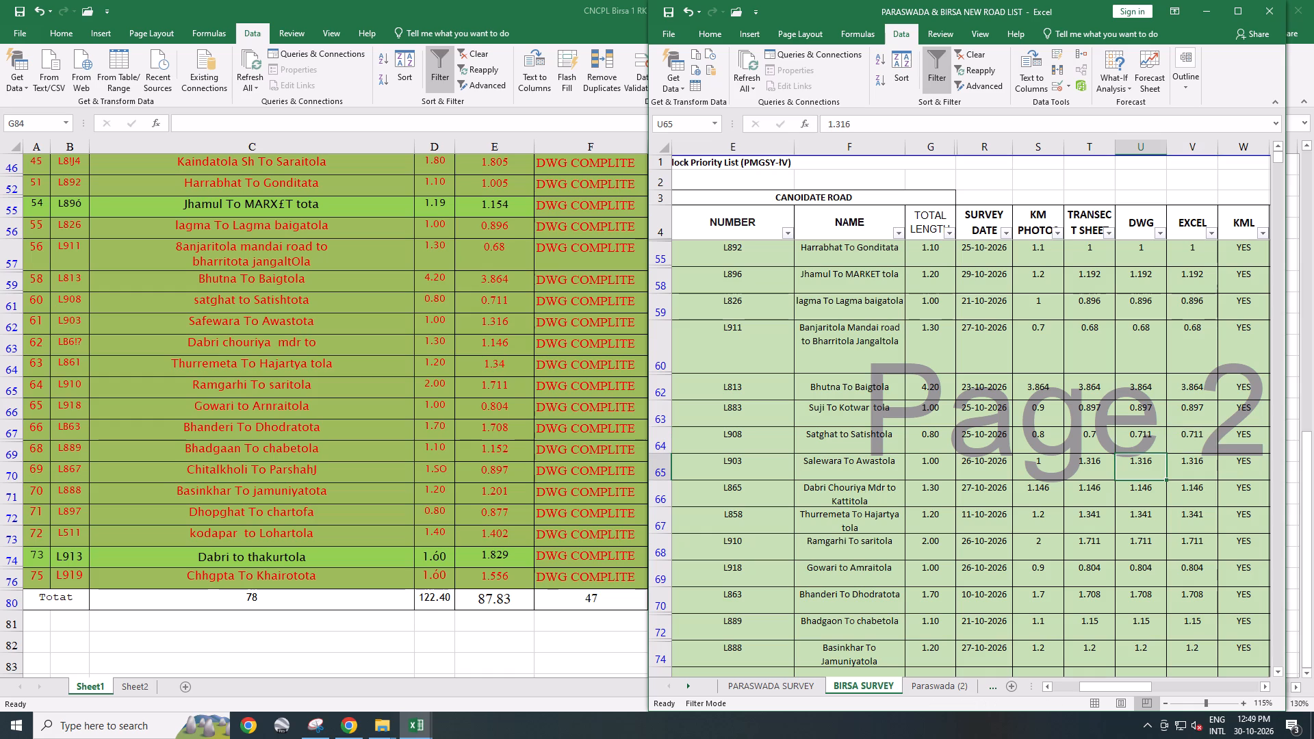
key("Return")
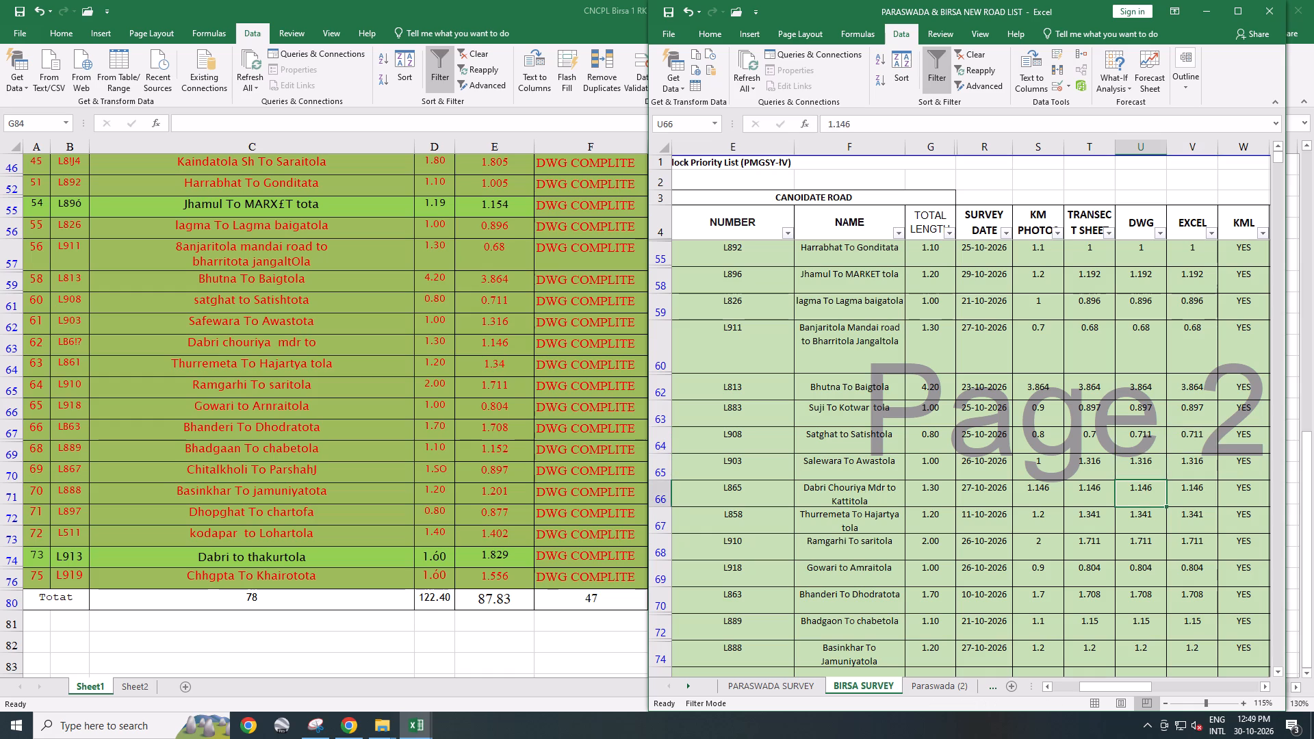
key("Return")
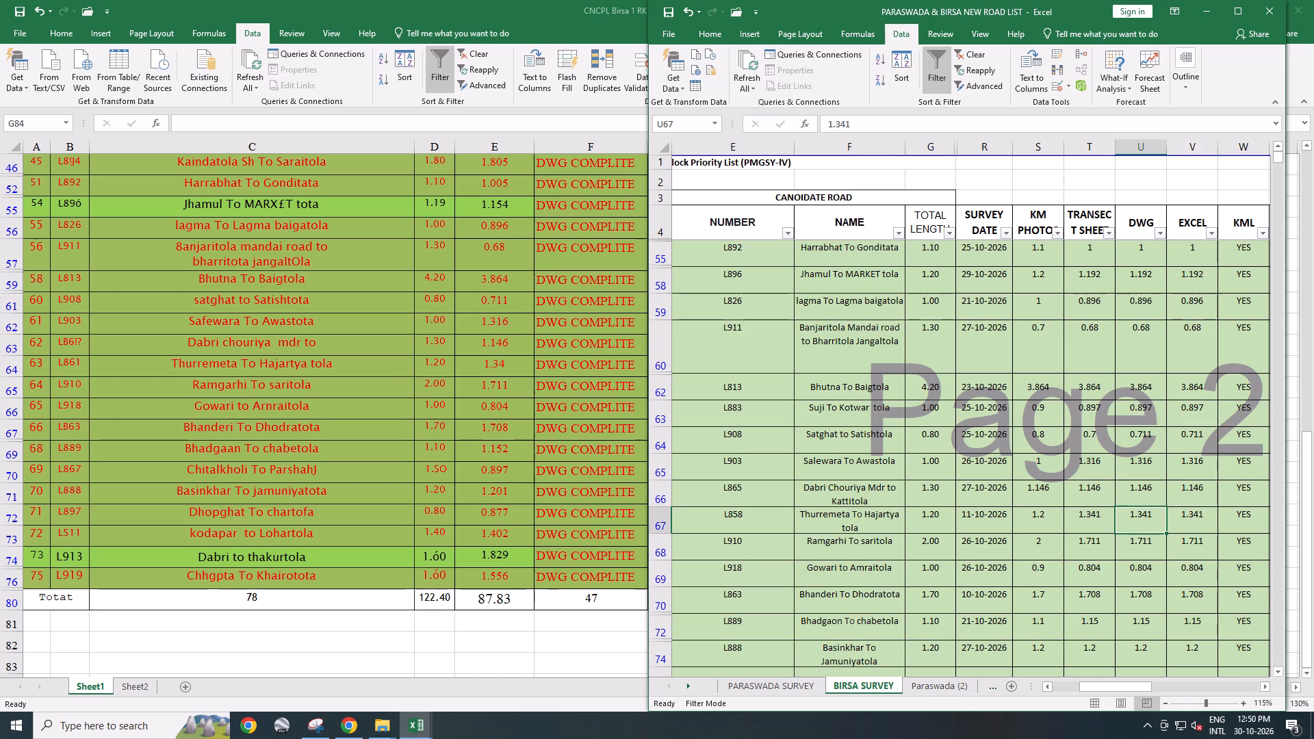
key("Return")
key("Return")
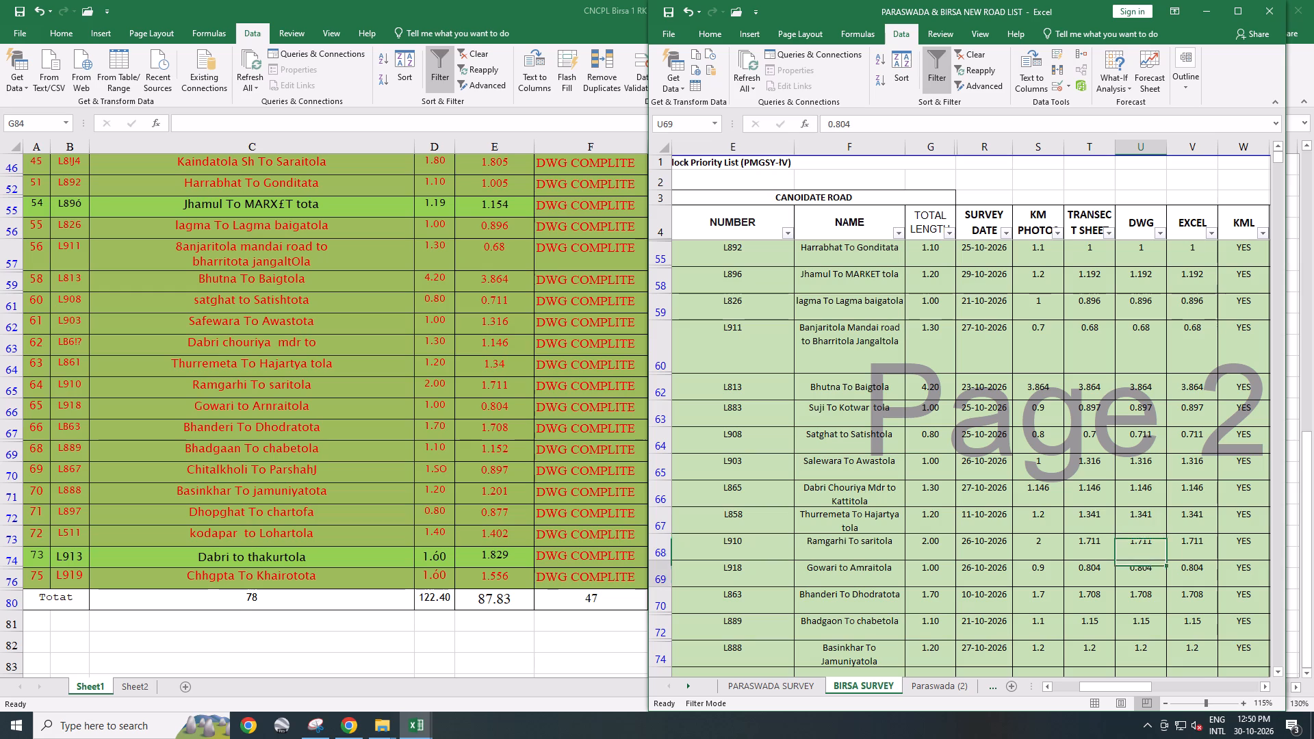
key("Return")
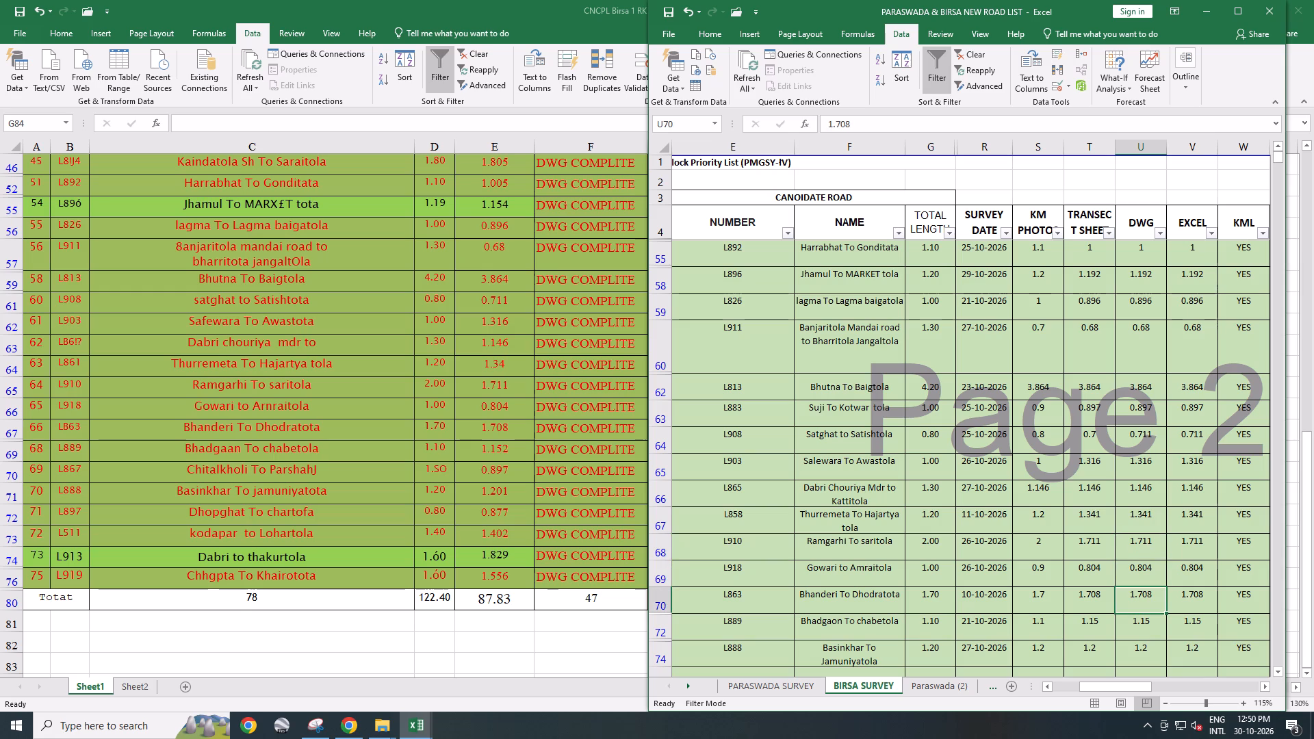
key("Return")
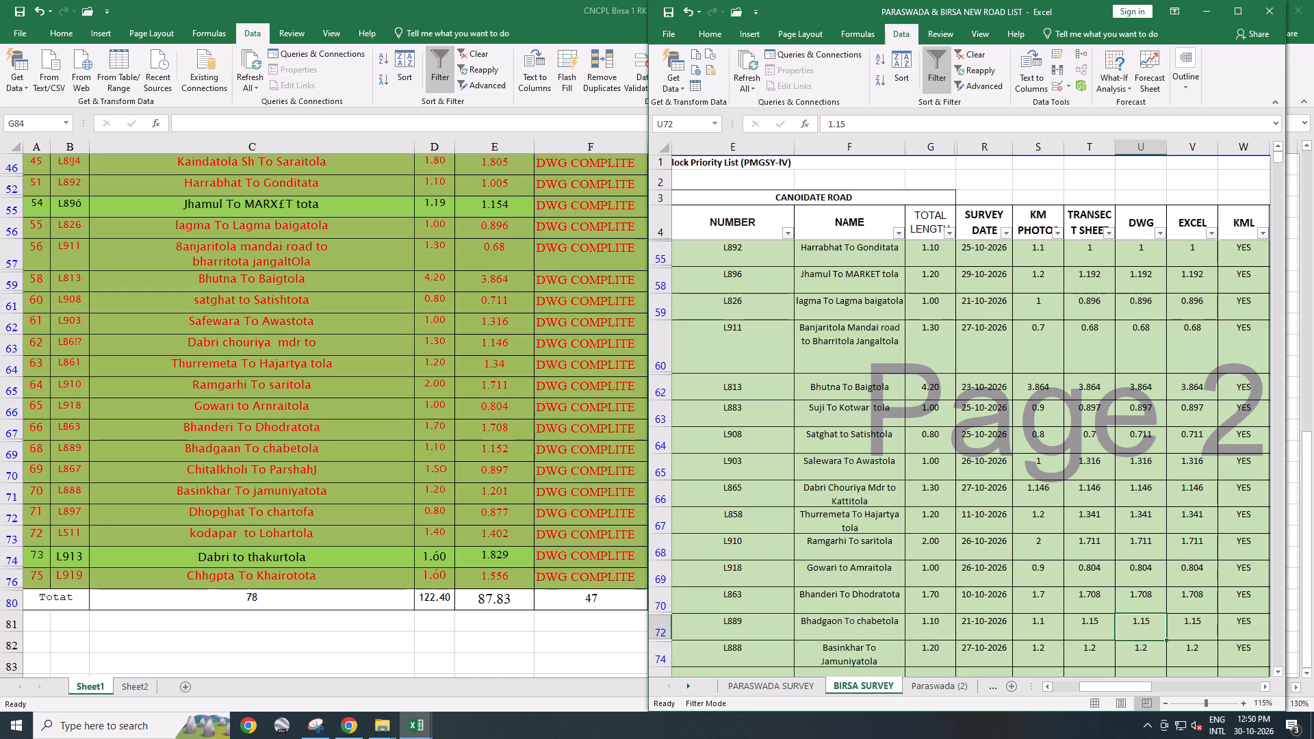
Set the DWG length of road L888, Basinkhar To Jamuniyatola, to 1.201.
key("Return")
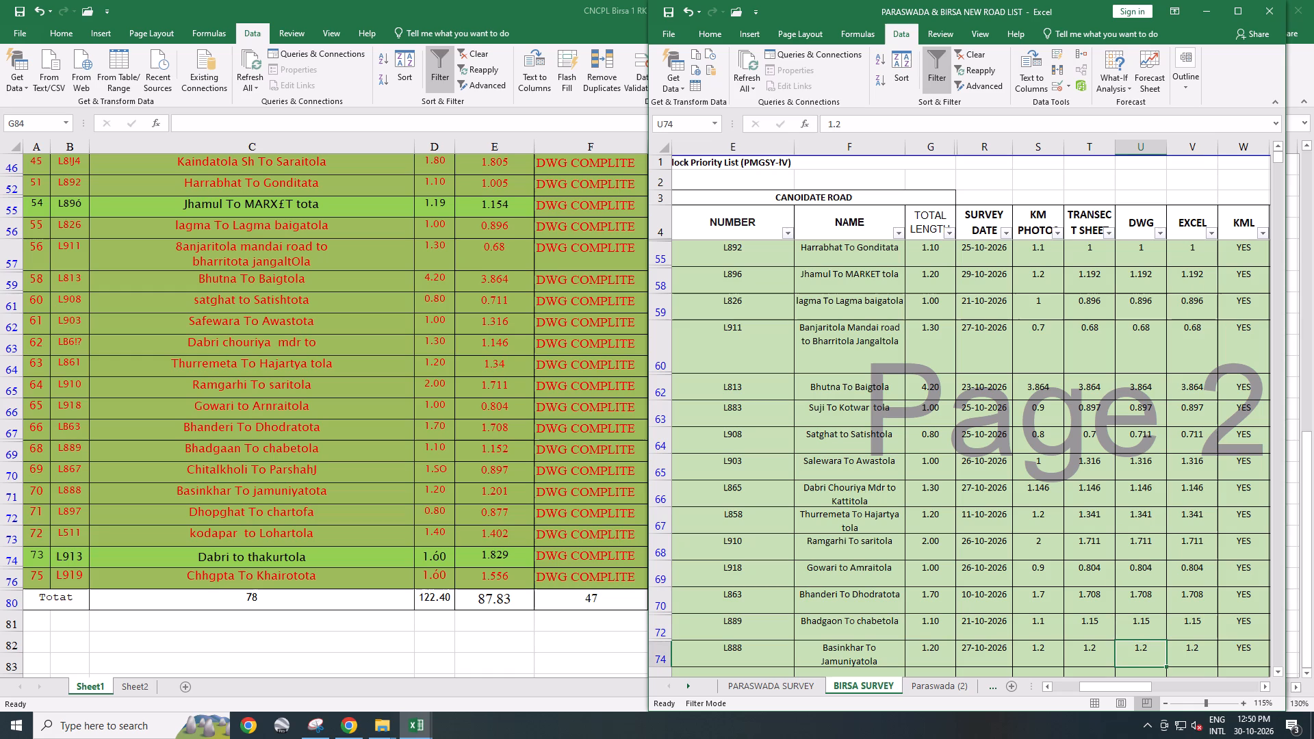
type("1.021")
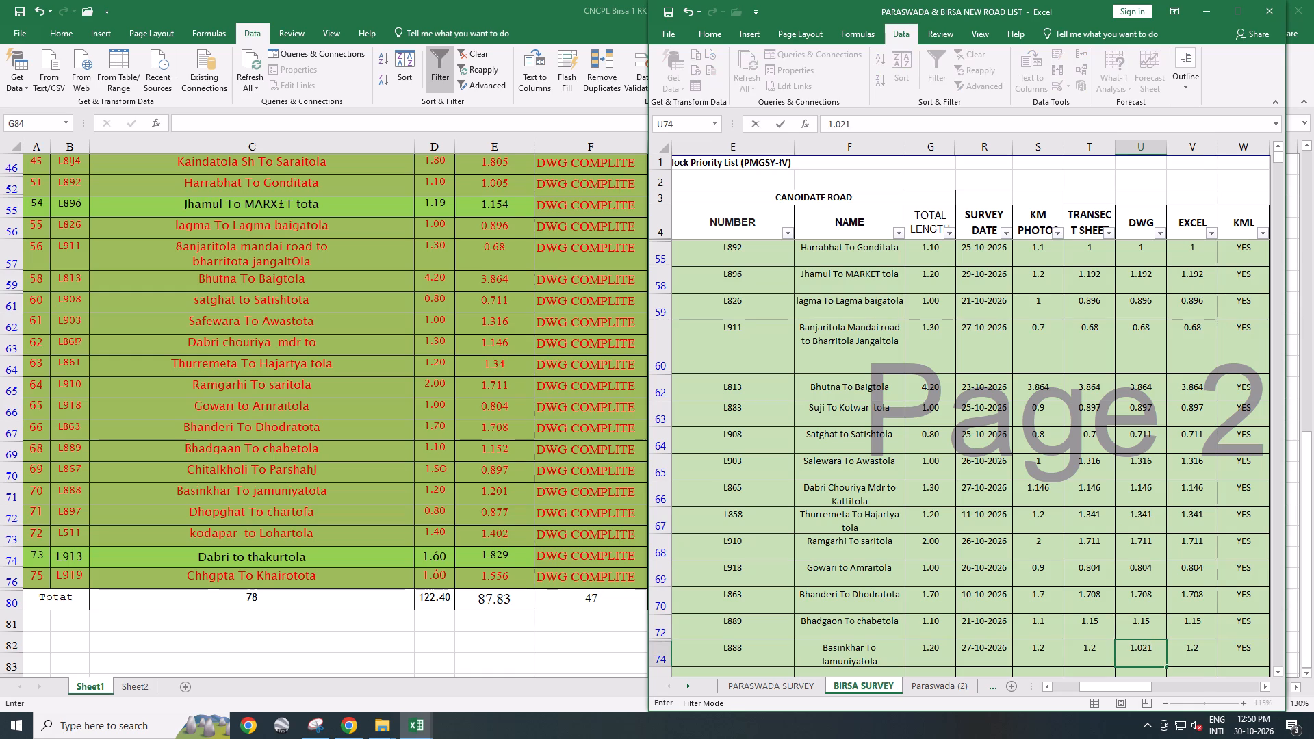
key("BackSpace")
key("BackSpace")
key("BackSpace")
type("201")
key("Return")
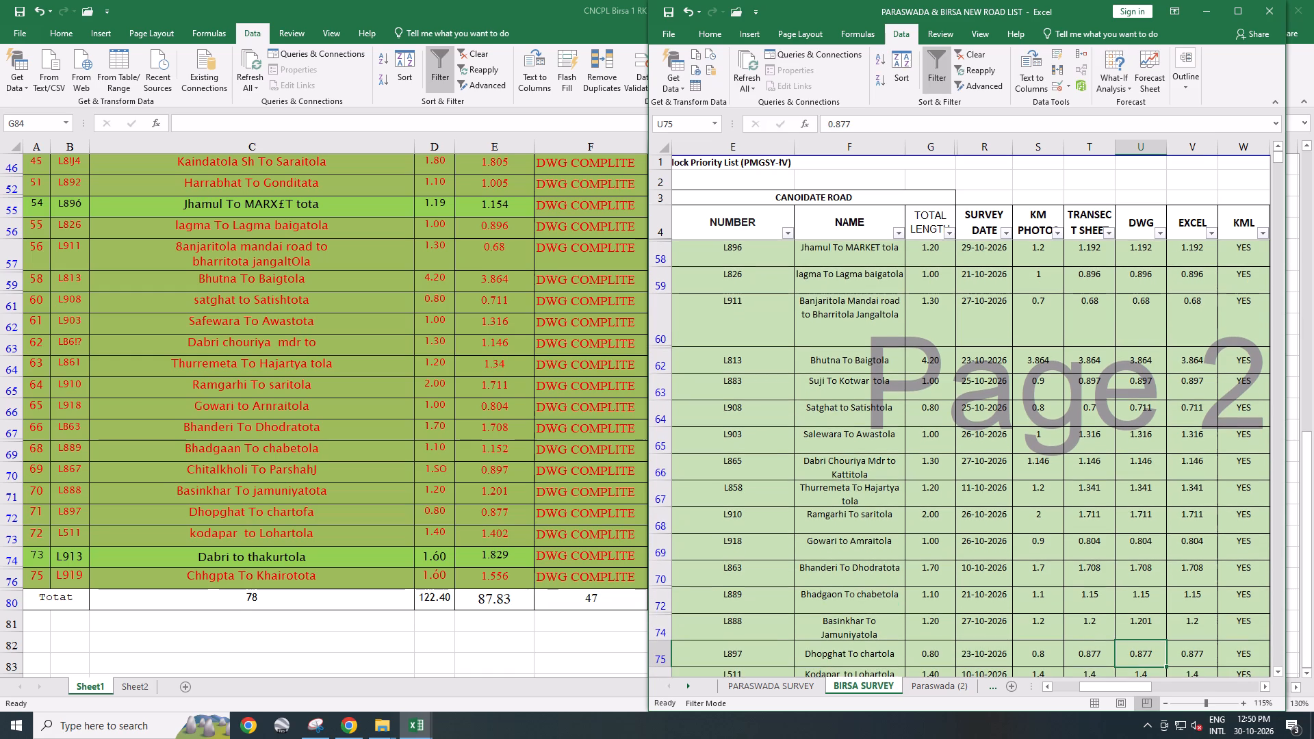
Set the DWG length of road L511 to 1.402 and that of road L919 to 1.556.
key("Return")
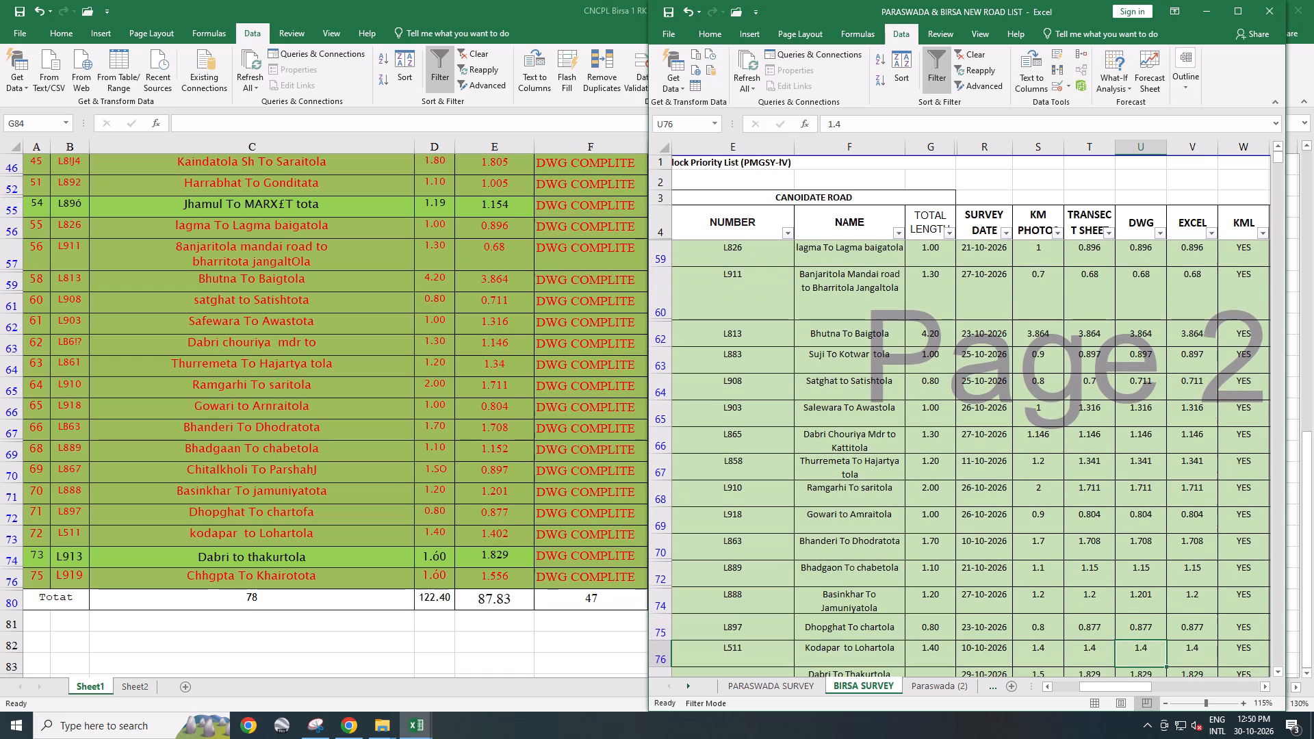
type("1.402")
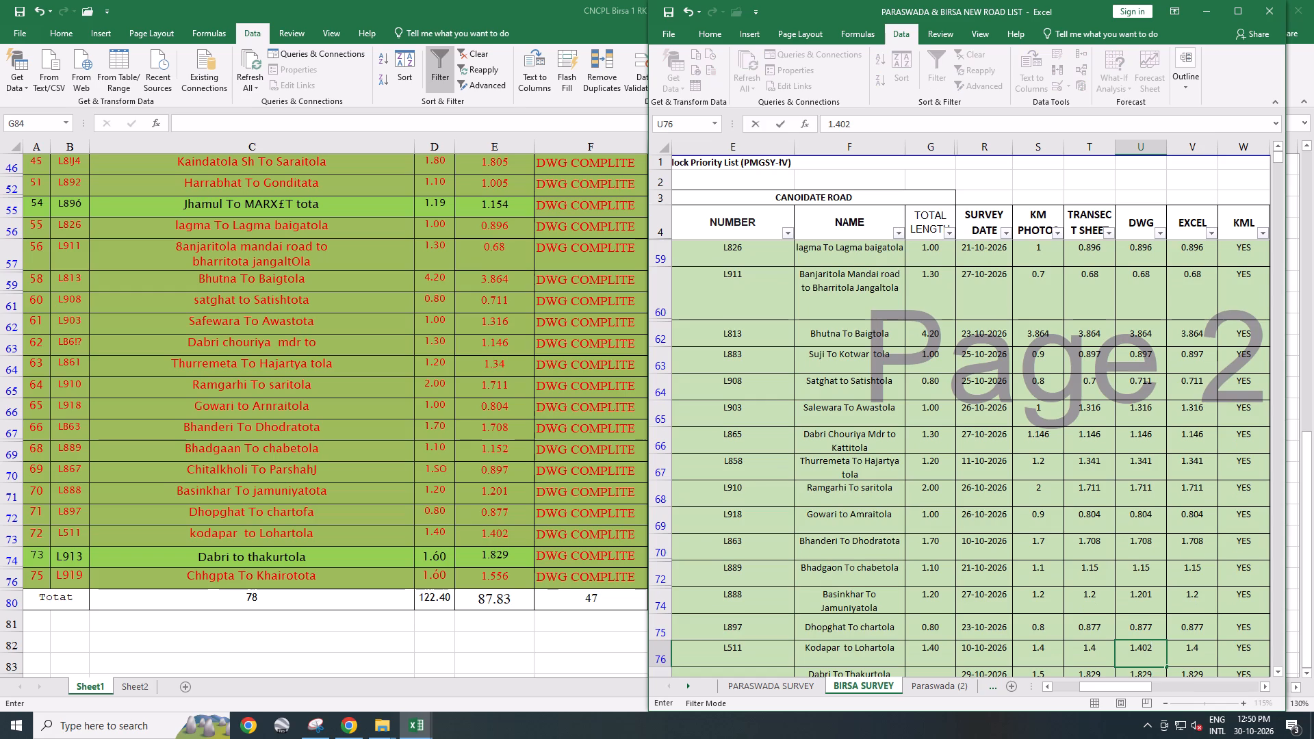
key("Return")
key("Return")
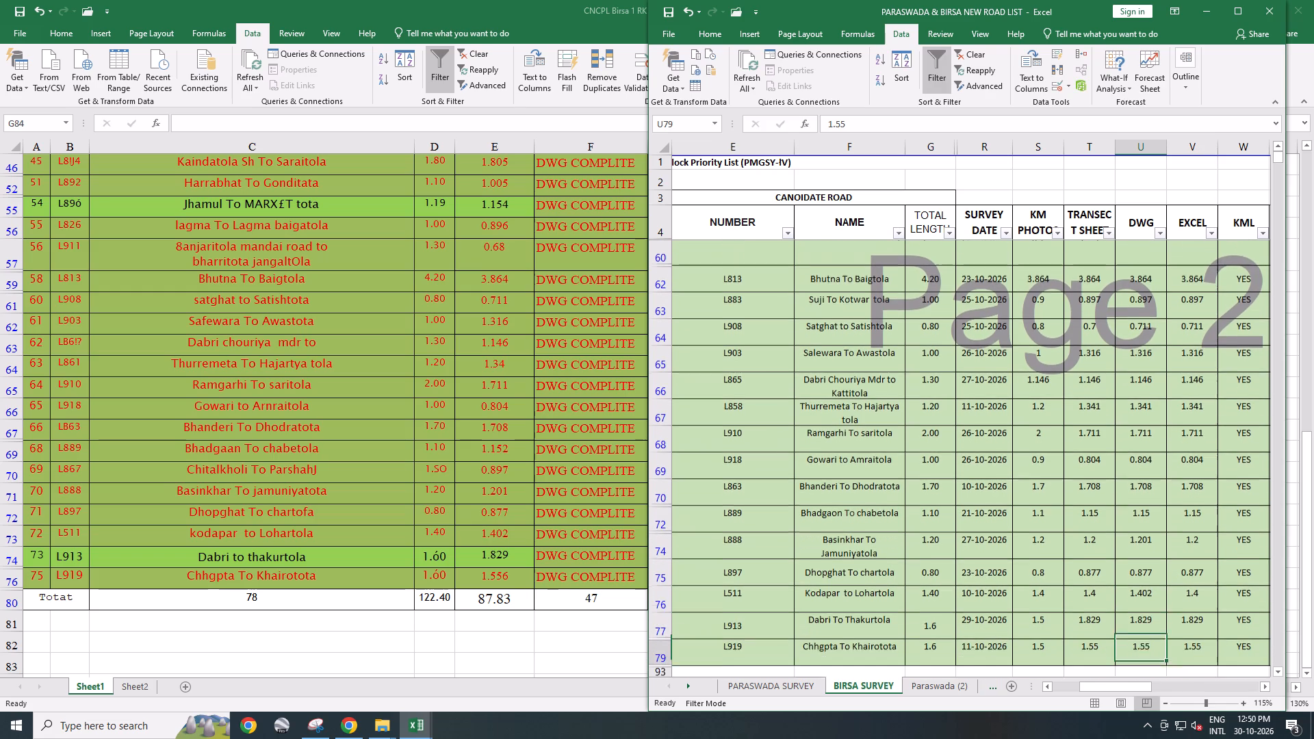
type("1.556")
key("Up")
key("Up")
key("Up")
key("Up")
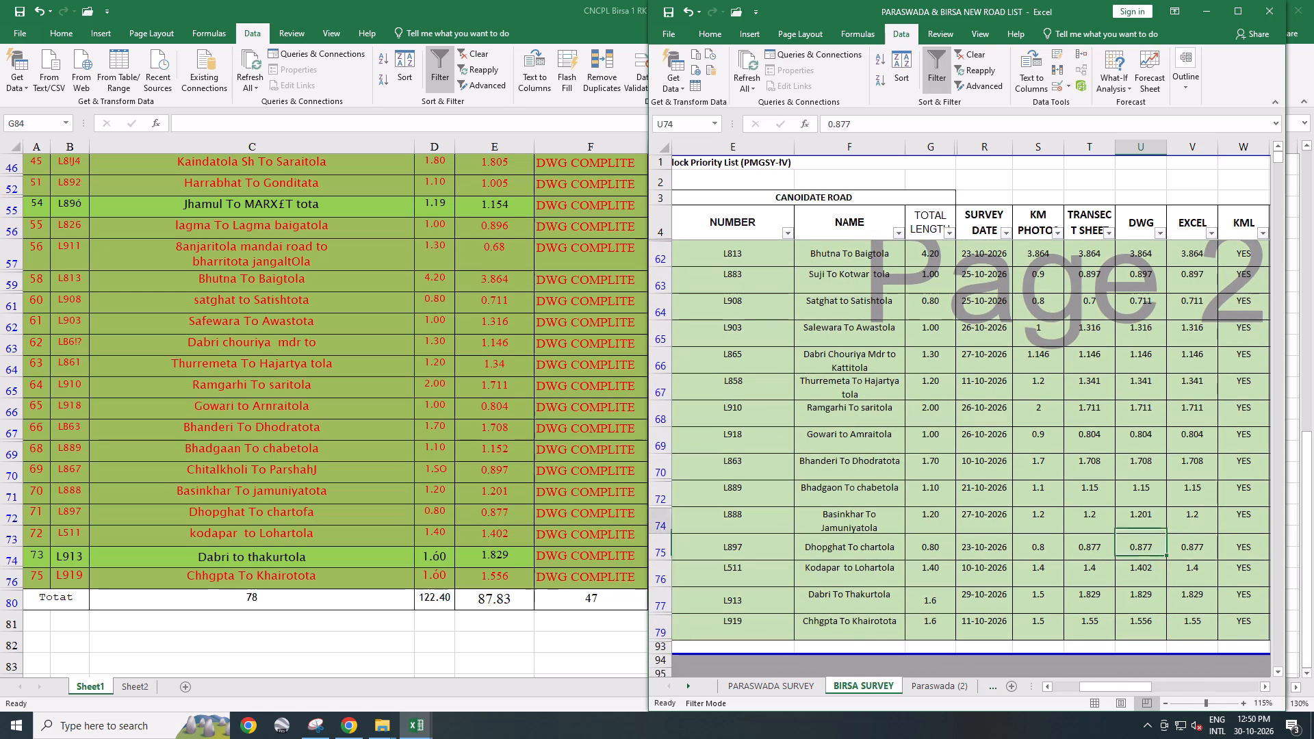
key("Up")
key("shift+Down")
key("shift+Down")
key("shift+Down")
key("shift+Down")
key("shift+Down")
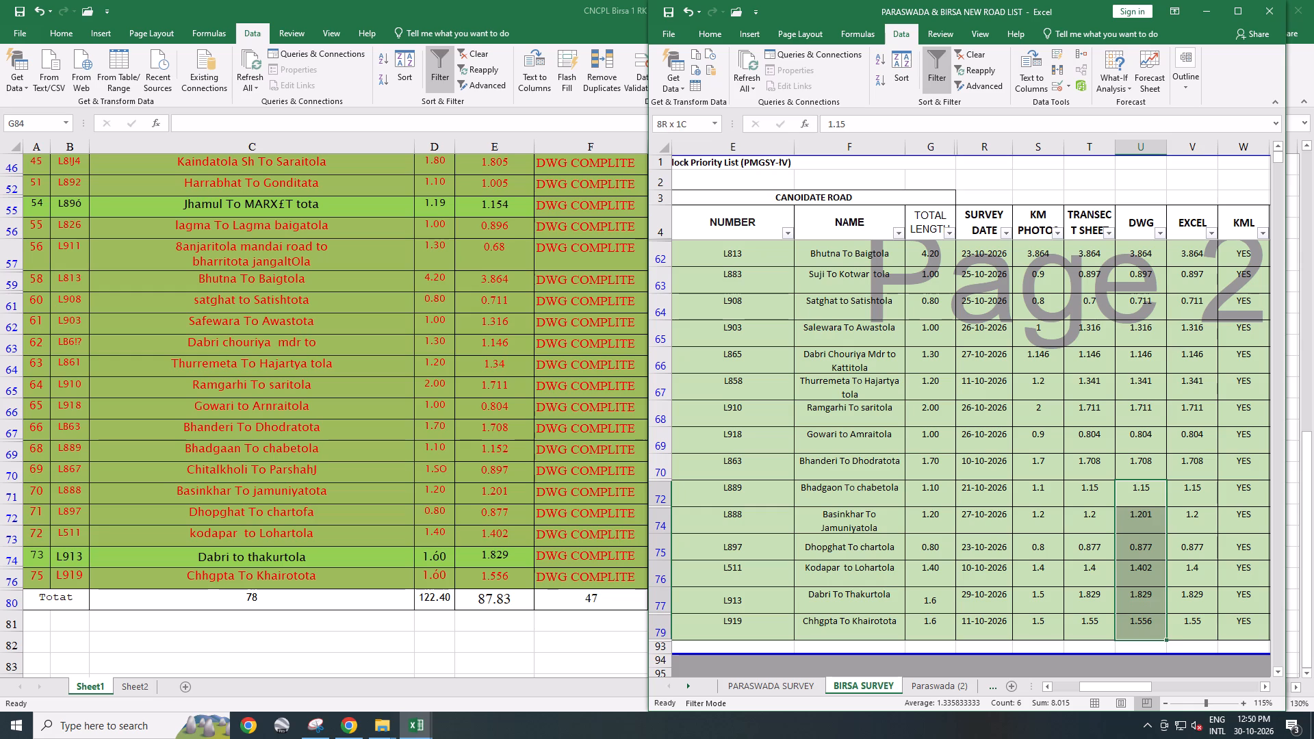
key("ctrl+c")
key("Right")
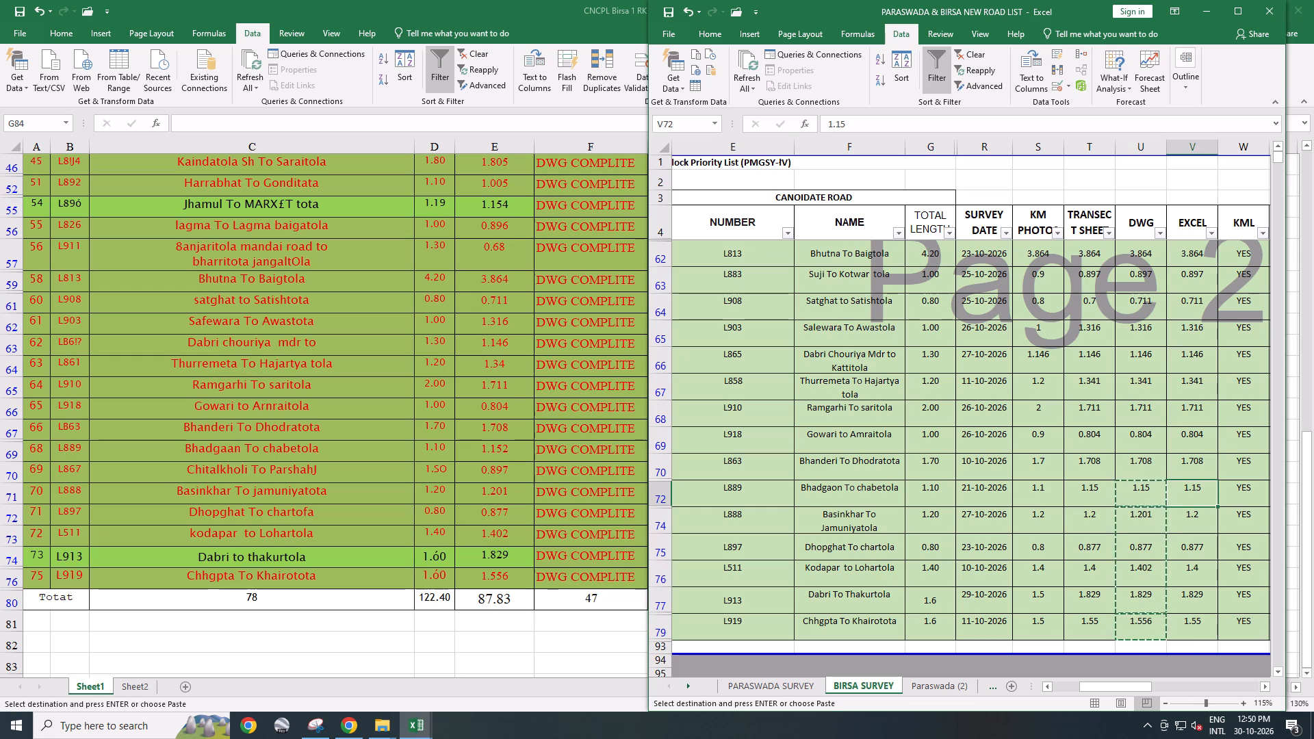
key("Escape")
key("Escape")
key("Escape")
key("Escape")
Copy the DWG lengths of roads L888 (1.201) and L511 (1.402) into their EXCEL column cells.
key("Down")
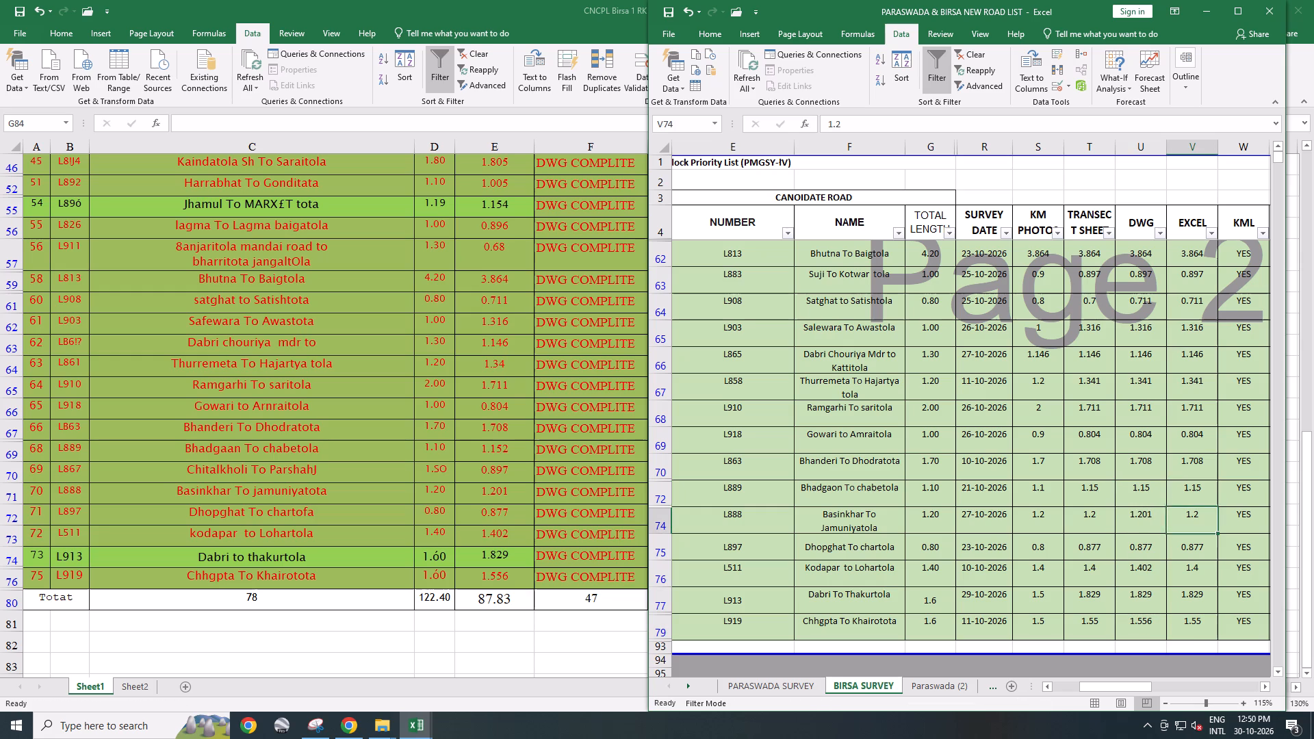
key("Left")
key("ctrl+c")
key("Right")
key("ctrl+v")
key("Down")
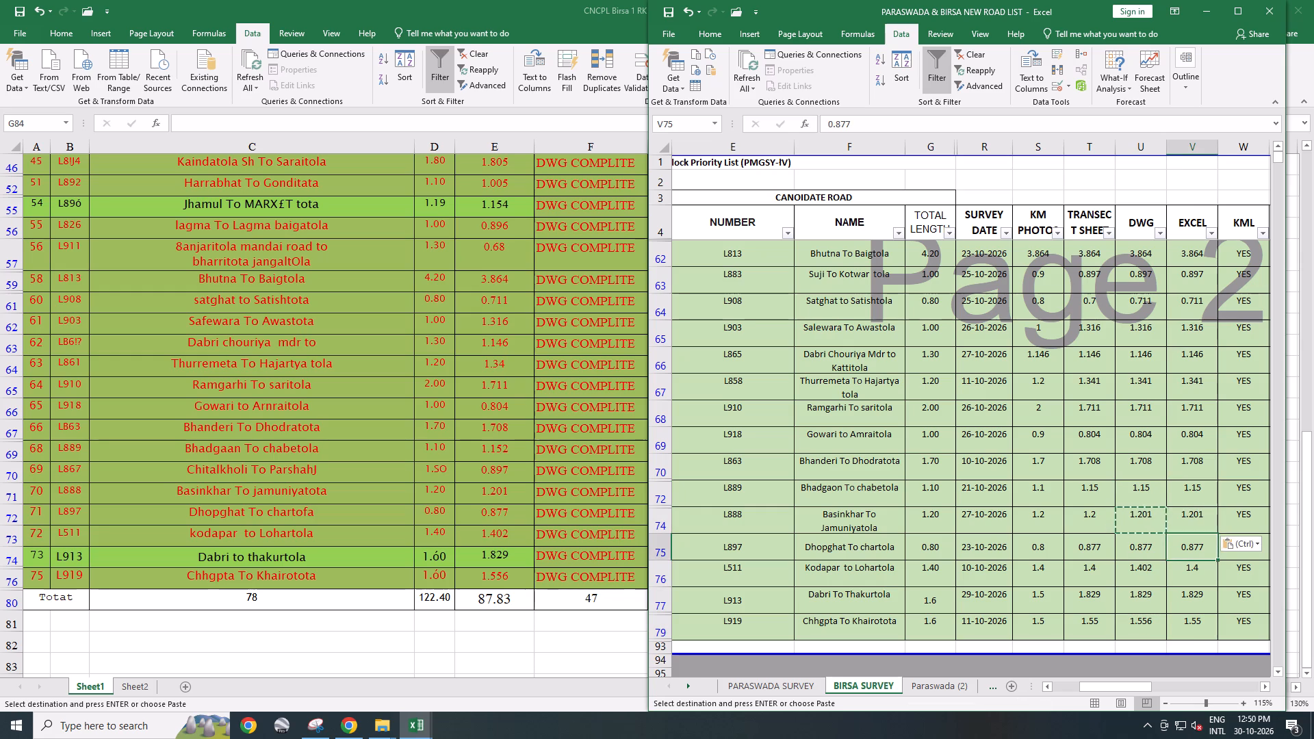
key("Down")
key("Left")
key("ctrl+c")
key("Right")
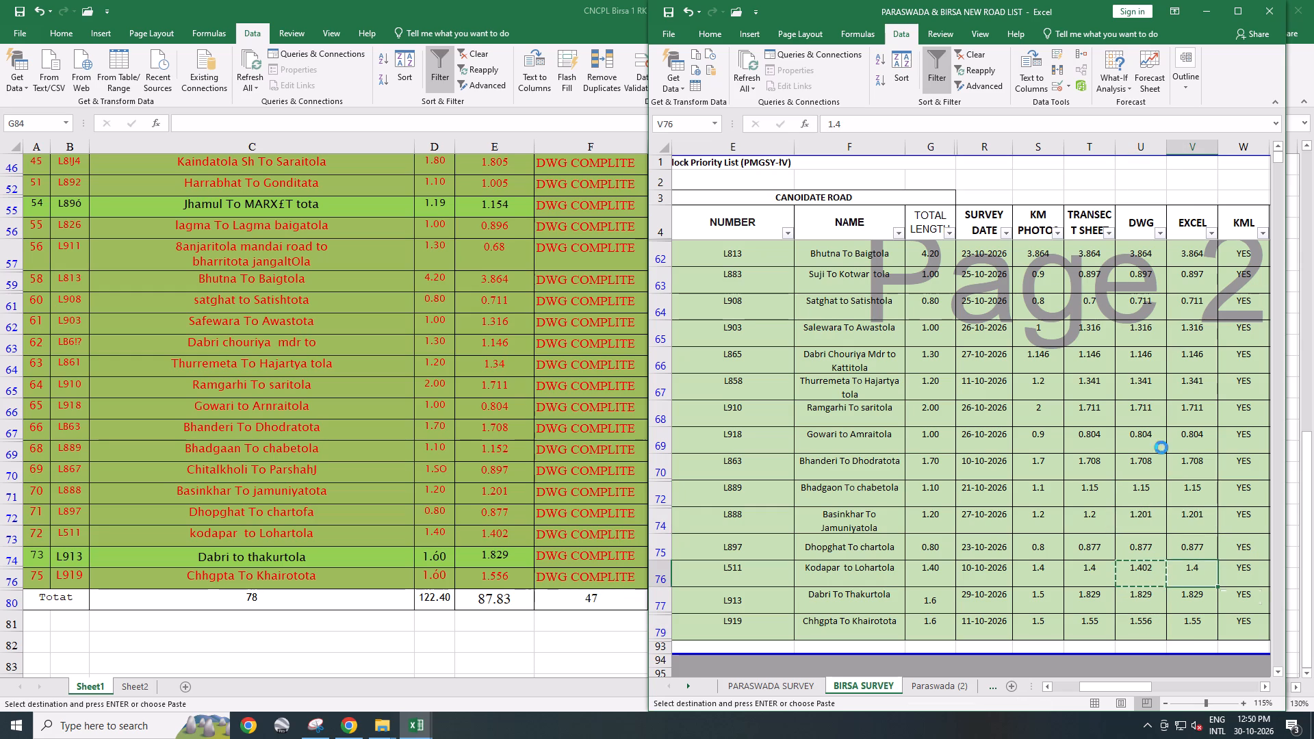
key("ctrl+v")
Copy road L919's DWG length of 1.556 into its EXCEL column cell and save the workbook.
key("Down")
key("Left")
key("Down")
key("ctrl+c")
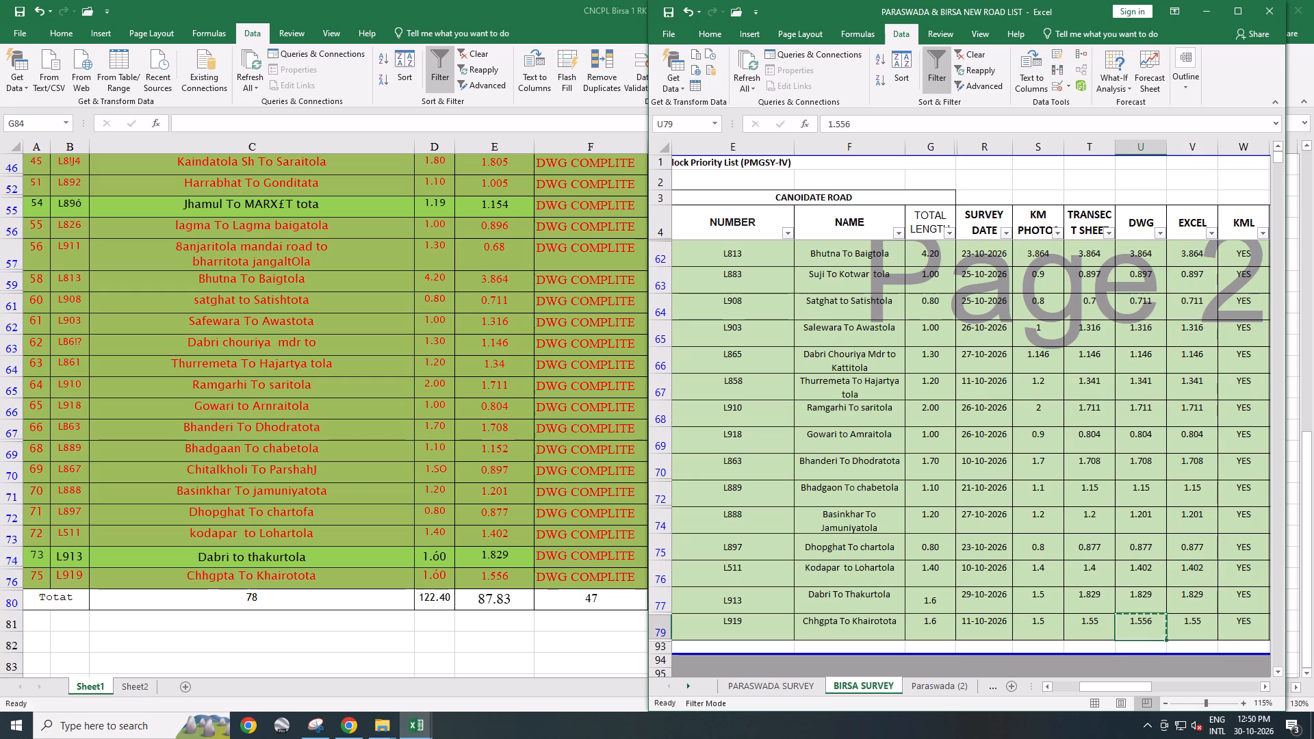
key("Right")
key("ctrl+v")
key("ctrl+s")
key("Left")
Close the CNCPL Birsa 1 road list workbook without saving its changes.
left_click(1034, 456)
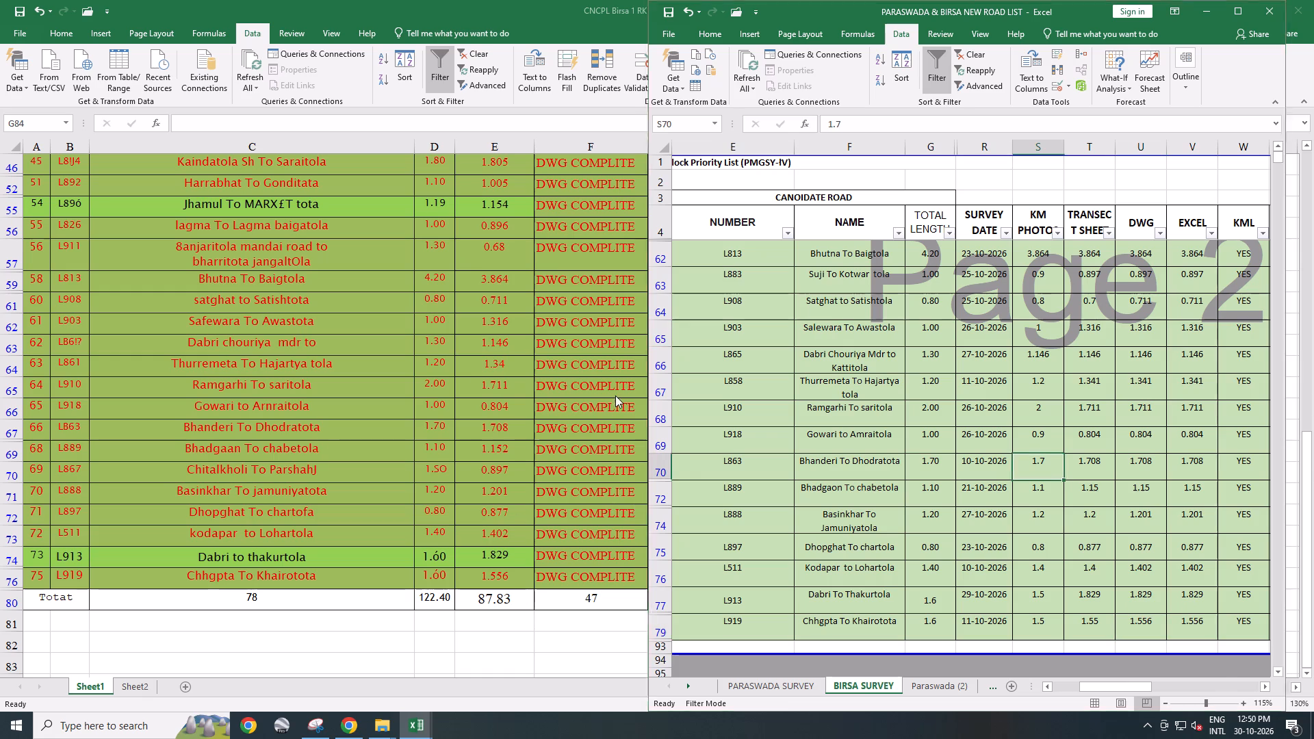
left_click(615, 396)
left_click(1304, 3)
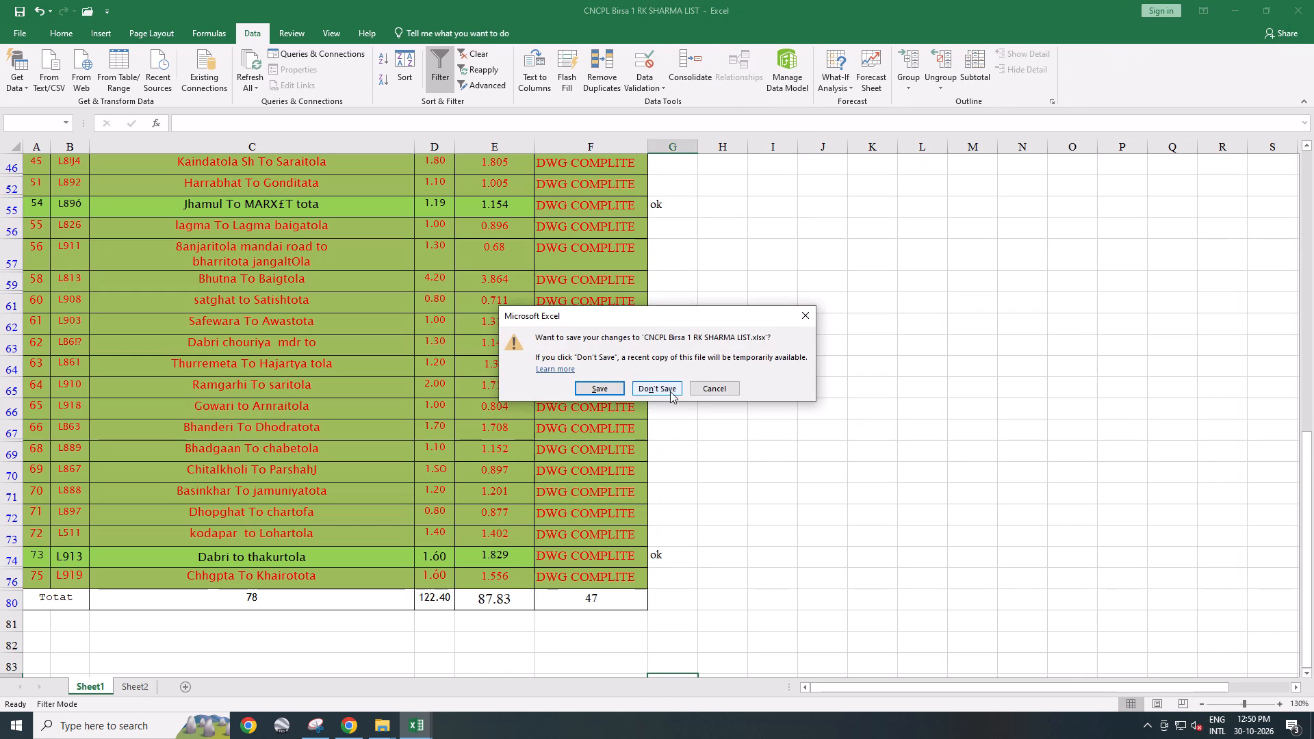
left_click(670, 391)
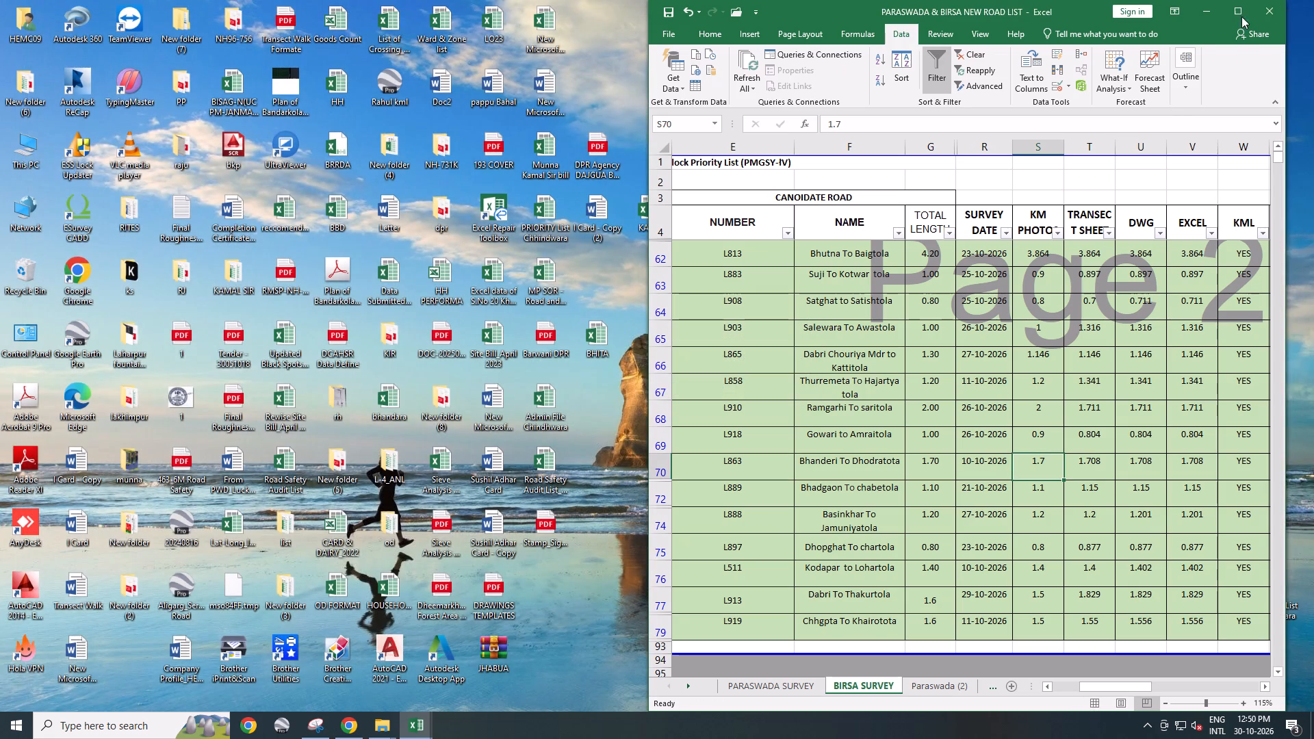
Maximize the survey workbook, remove the filter from the BIRSA SURVEY sheet and save the workbook.
left_click(1241, 12)
scroll(567, 570, "up", 3)
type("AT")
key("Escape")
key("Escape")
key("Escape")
scroll(567, 570, "down", 17)
scroll(578, 562, "up", 8)
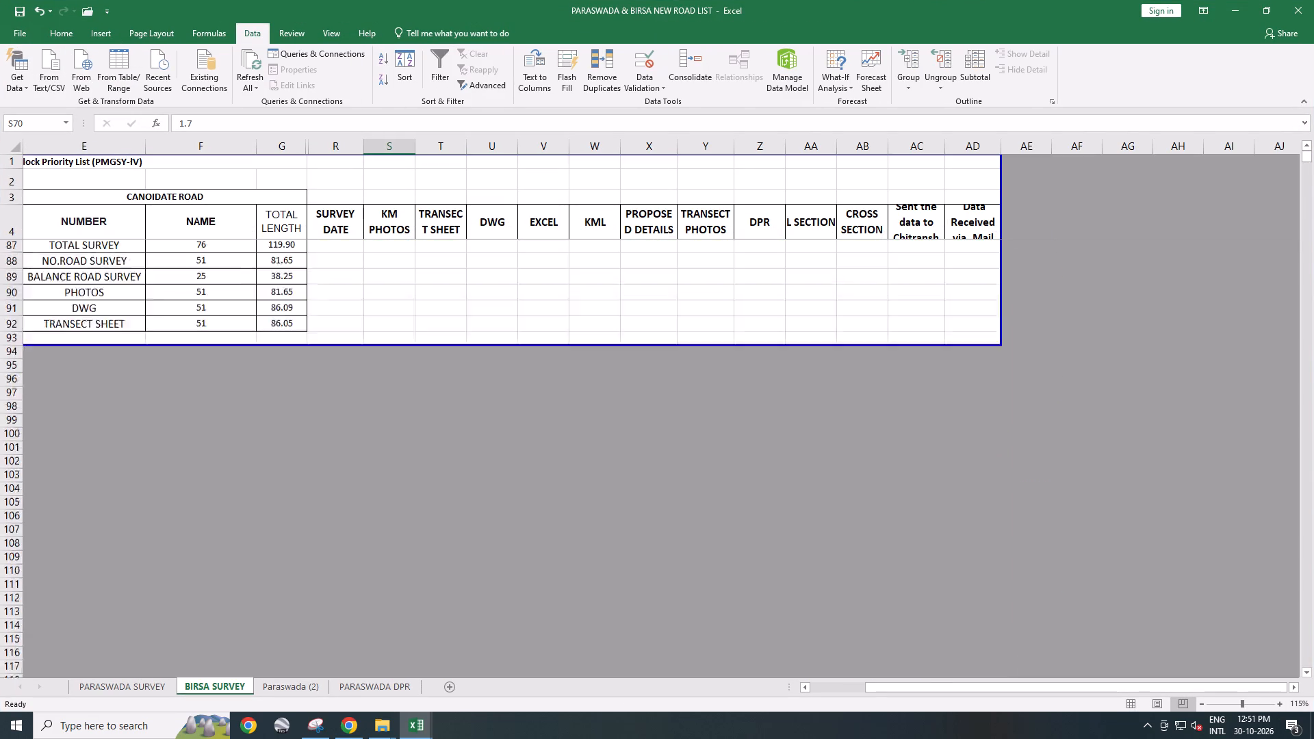
key("ctrl+s")
left_click(580, 563)
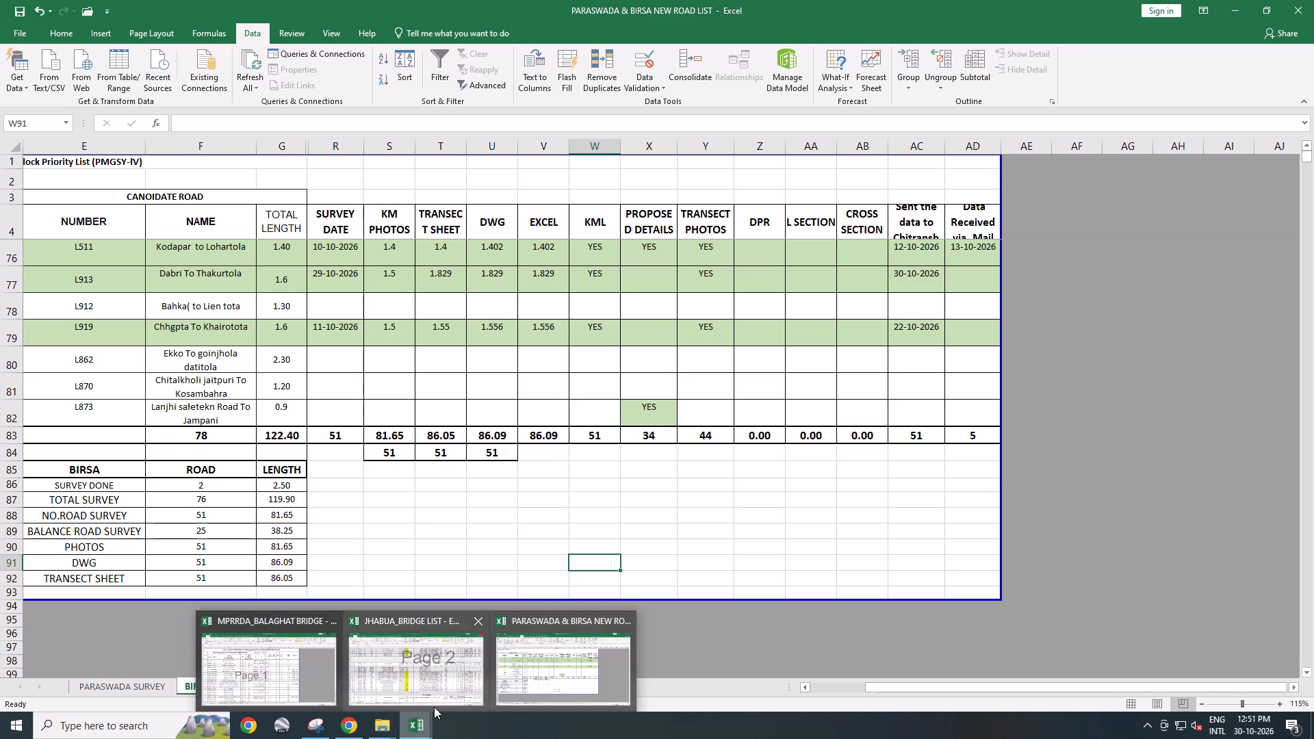
Reopen the CNCPL Birsa 1 road list workbook from its folder in File Explorer.
left_click(380, 725)
left_click(292, 680)
double_click(271, 239)
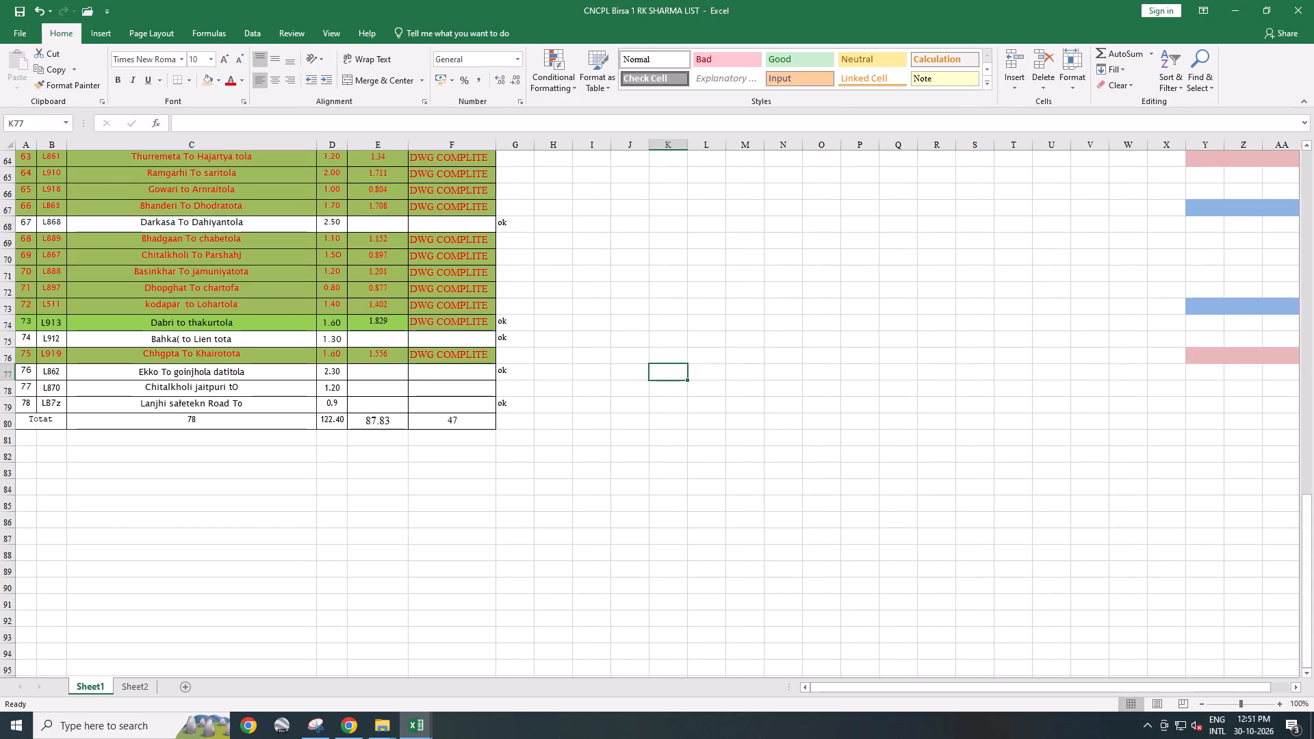
Look through the unfiltered Birsa 1 list's road lengths and DWG status entries, from the first road to the totals row.
scroll(298, 515, "up", 1)
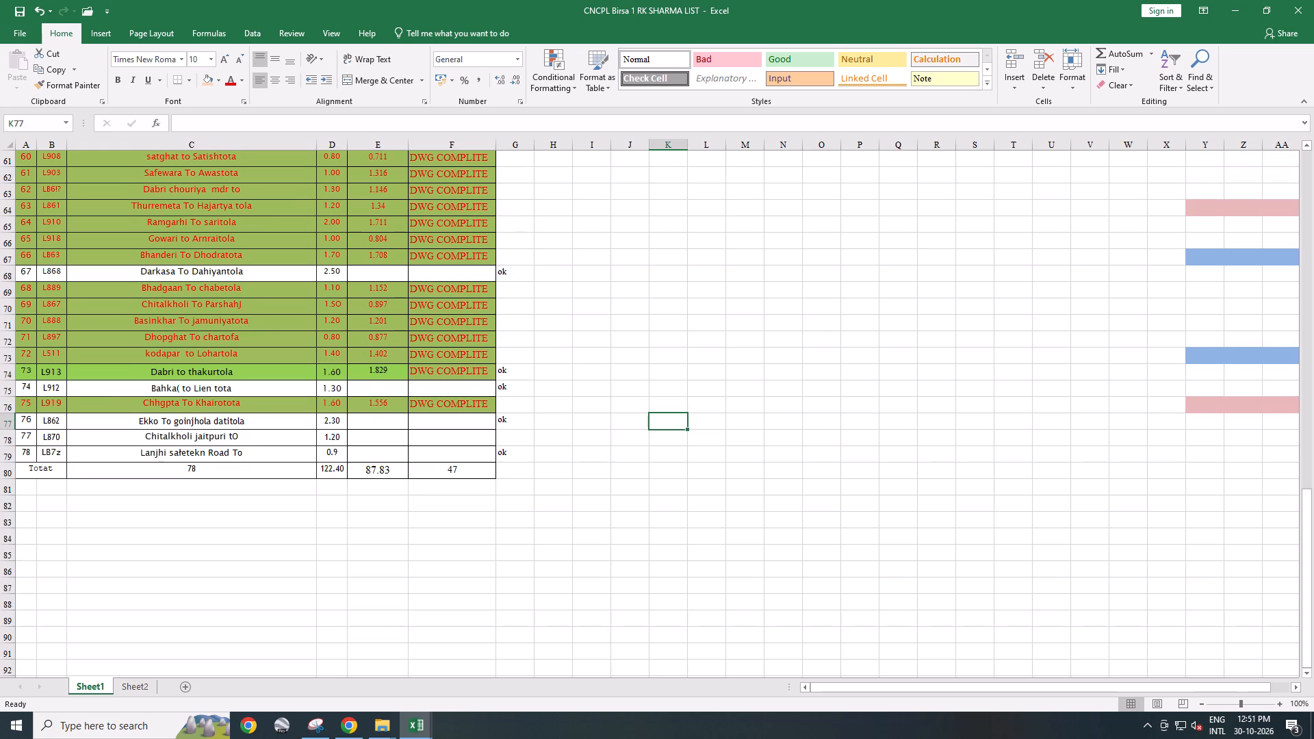
scroll(298, 515, "up", 3)
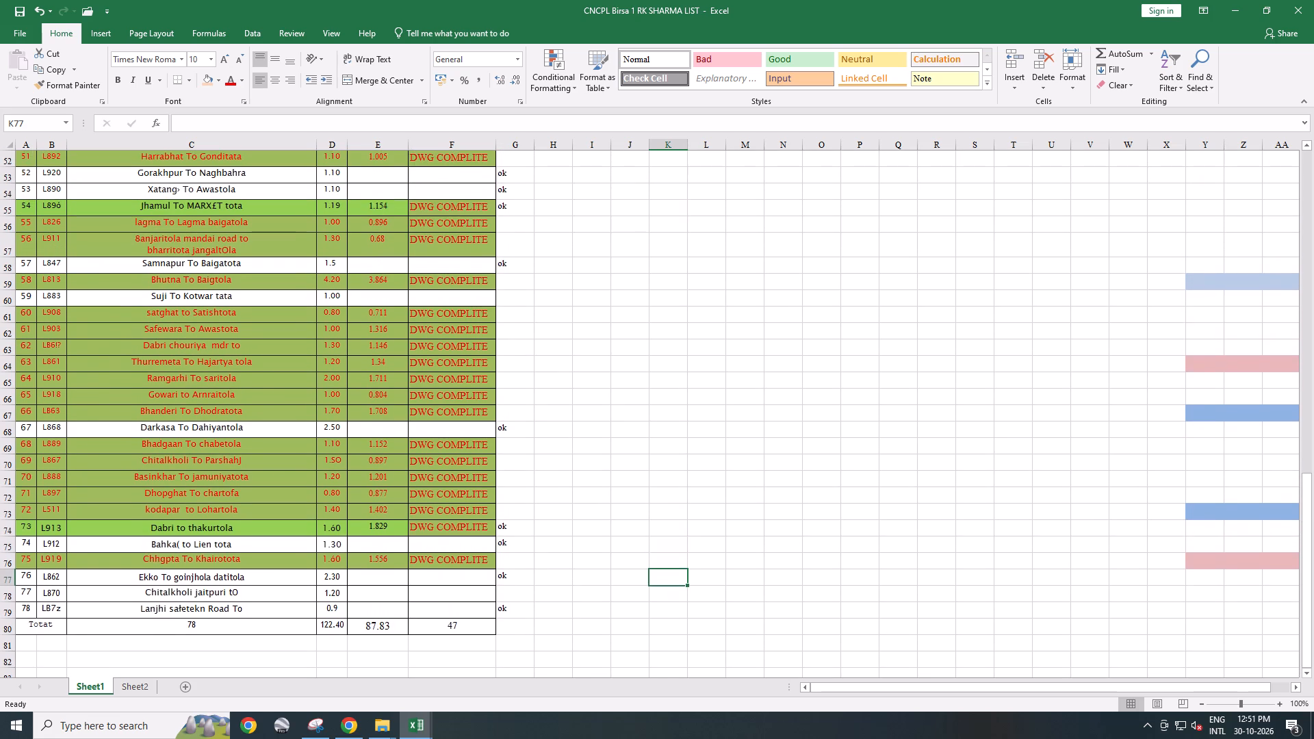
scroll(296, 513, "up", 19)
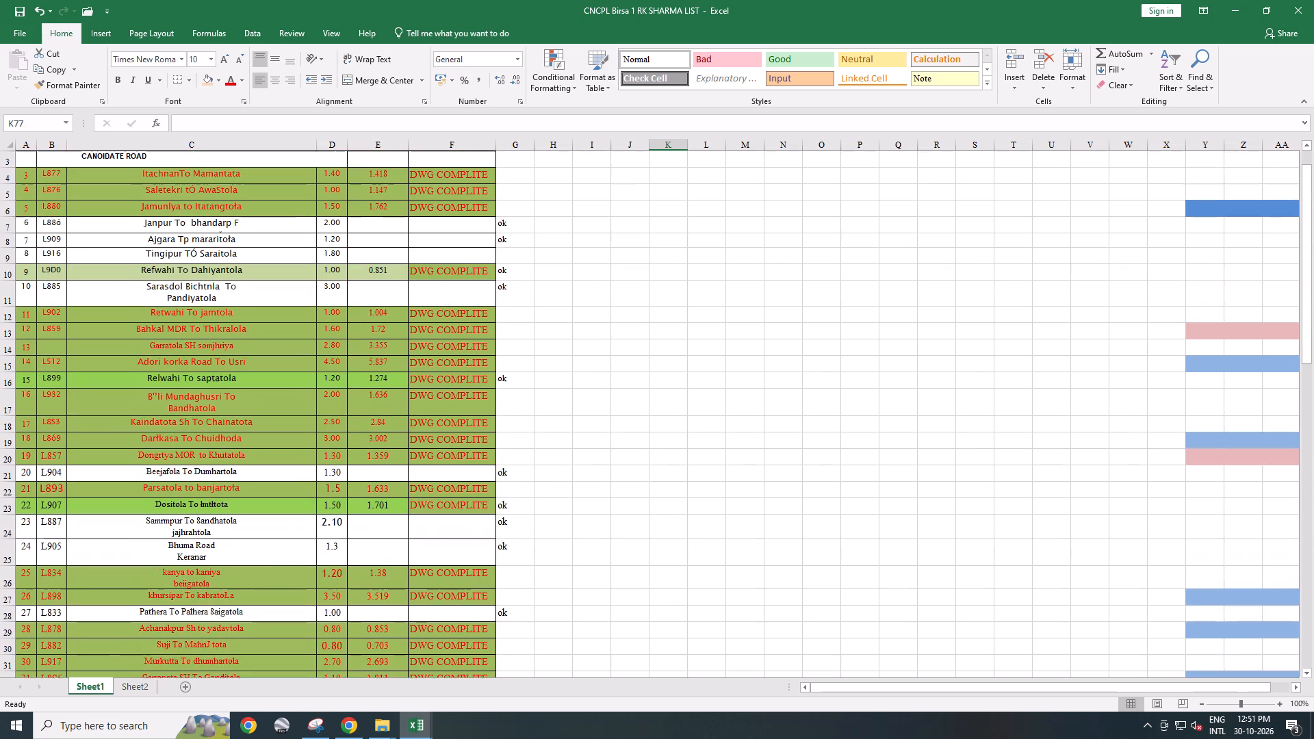
scroll(296, 513, "up", 8)
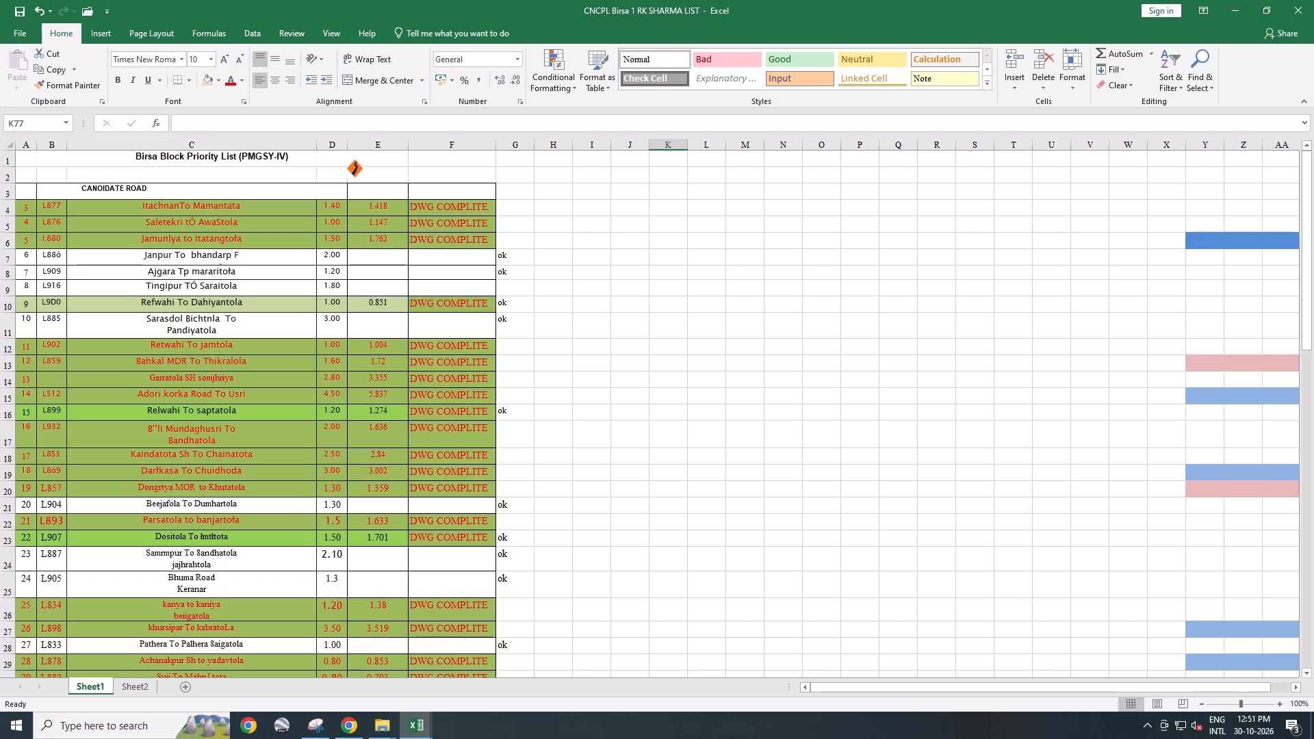
scroll(296, 513, "up", 5)
scroll(296, 513, "down", 15)
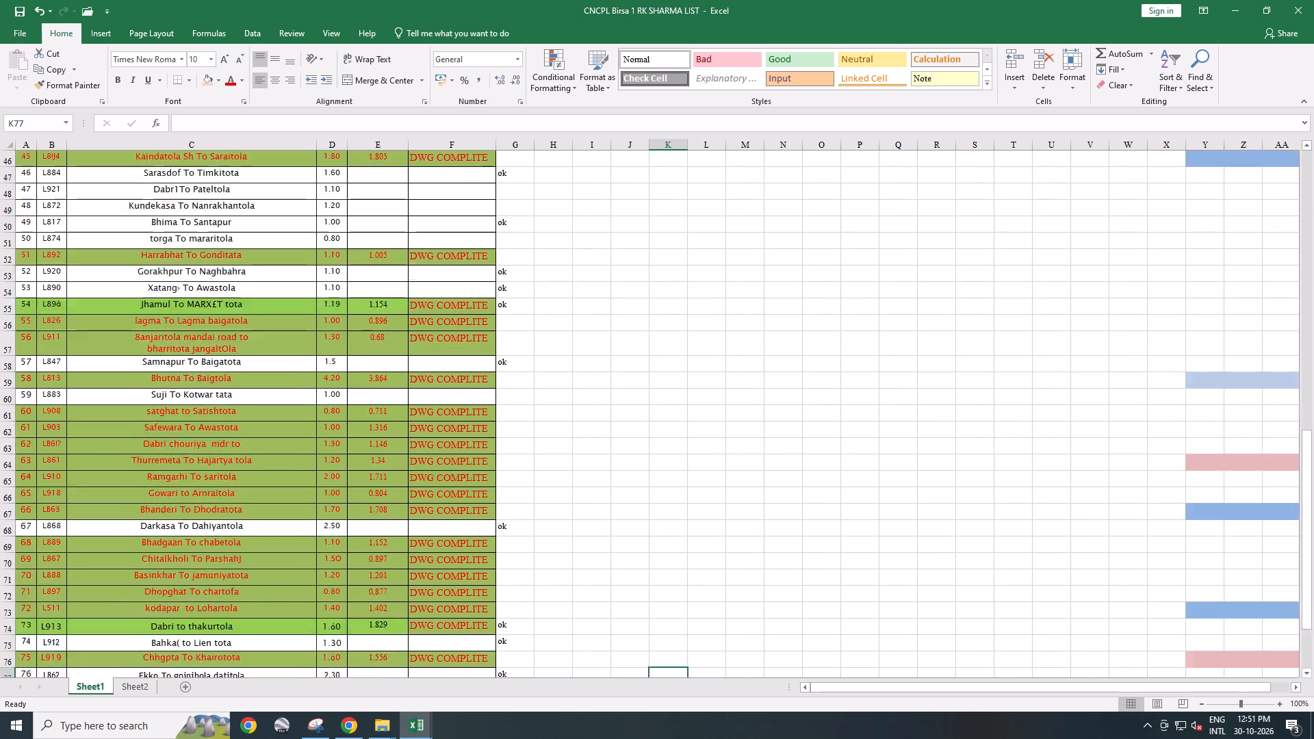
scroll(294, 505, "down", 8)
scroll(294, 505, "up", 3)
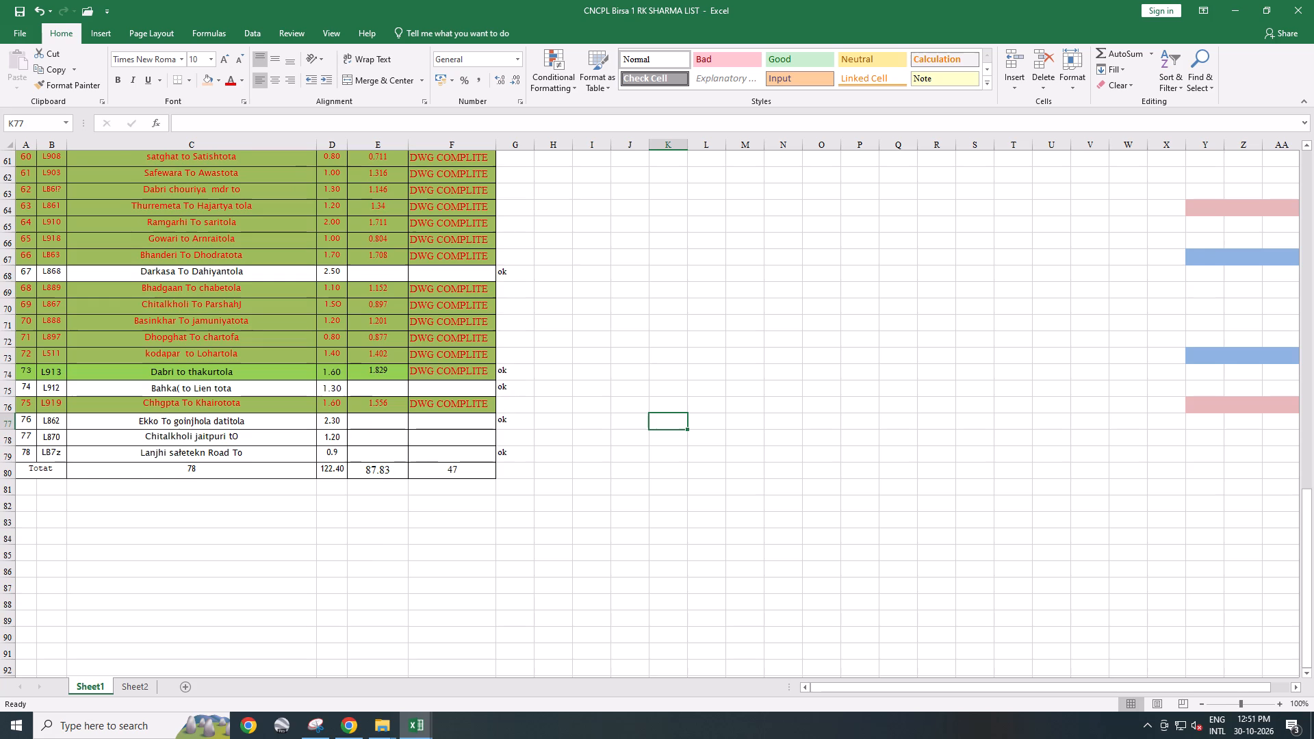
Check which cells the DWG length total in the Birsa 1 list's totals row sums, then save the workbook.
double_click(405, 468)
scroll(313, 530, "up", 4)
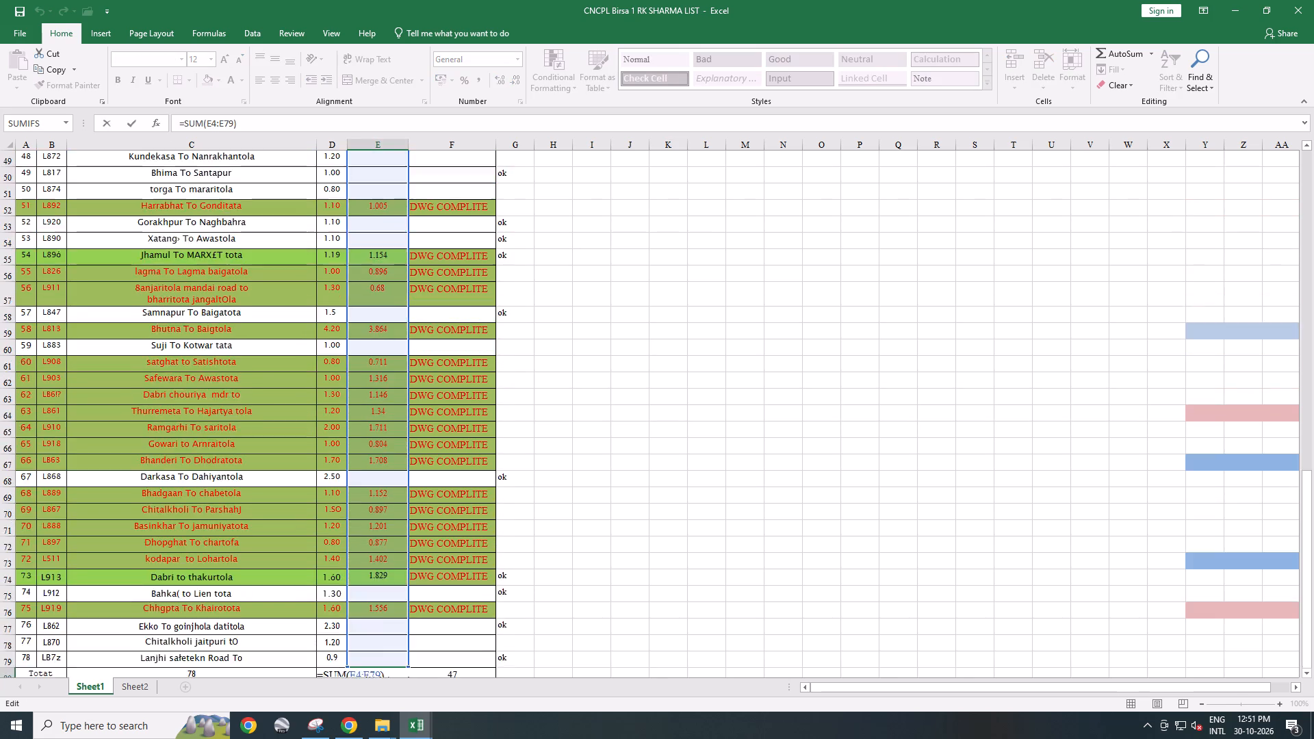
scroll(307, 528, "up", 18)
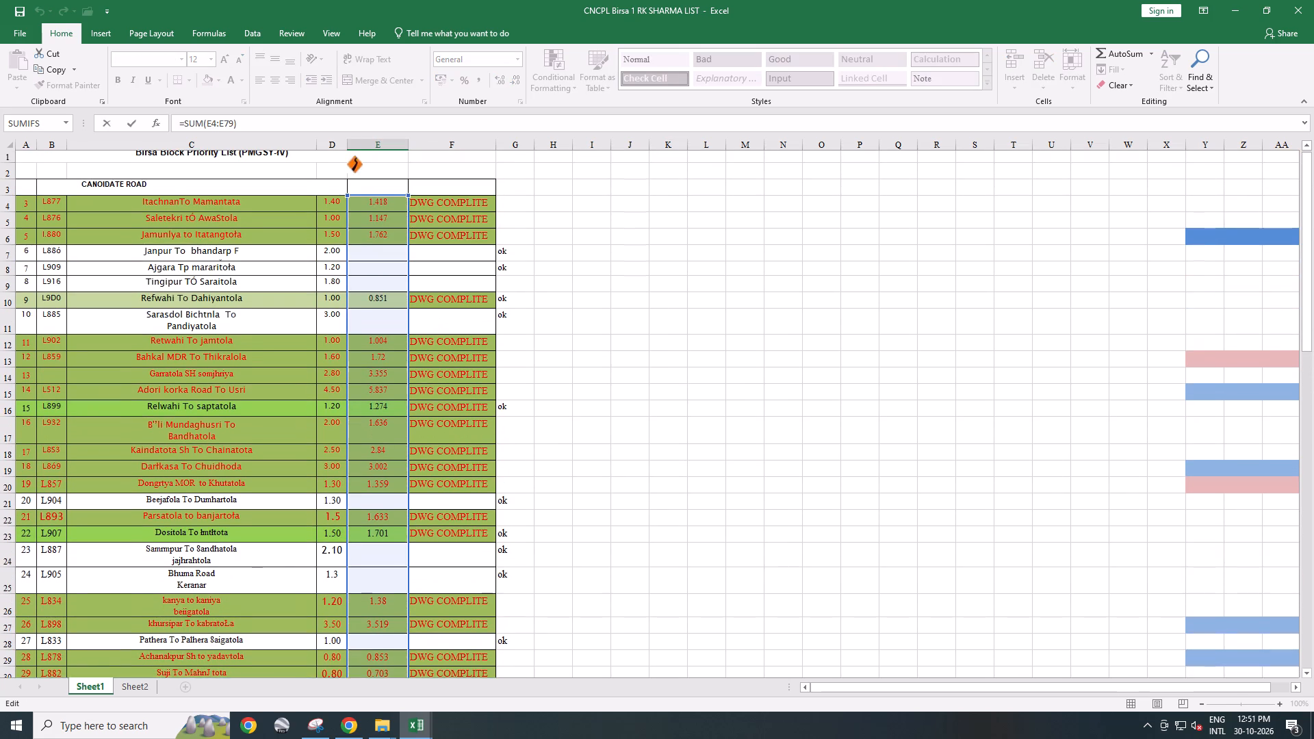
scroll(305, 526, "up", 2)
key("Return")
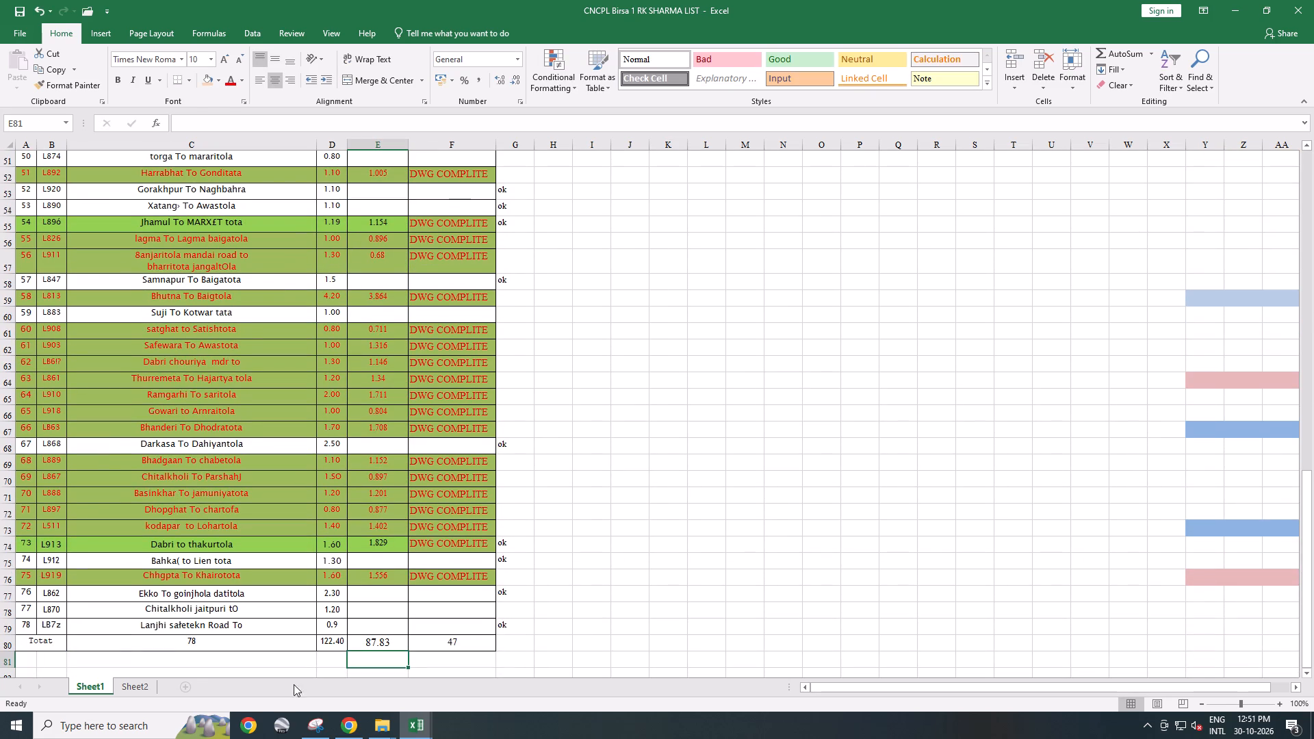
scroll(371, 664, "down", 1)
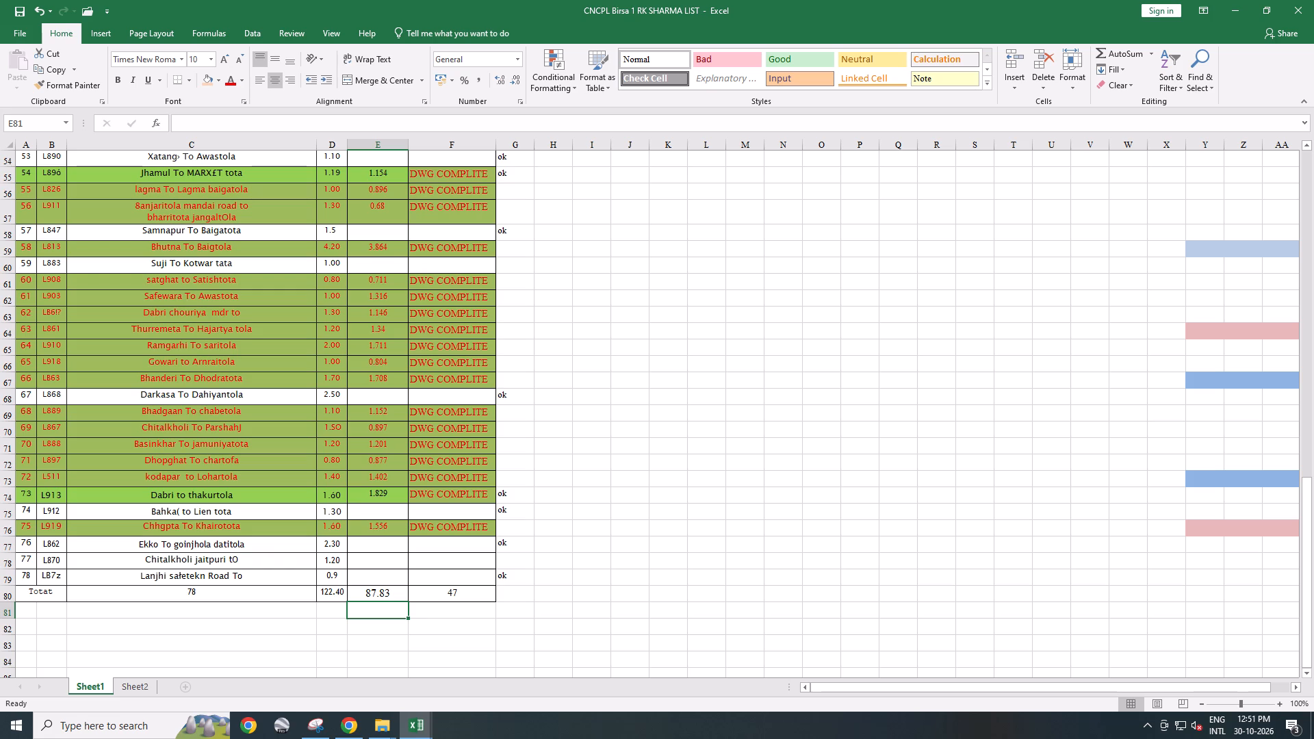
key("ctrl+s")
Select the DWG lengths of roads L867 and L906 together in the Birsa 1 list to read their sum.
left_click(386, 427)
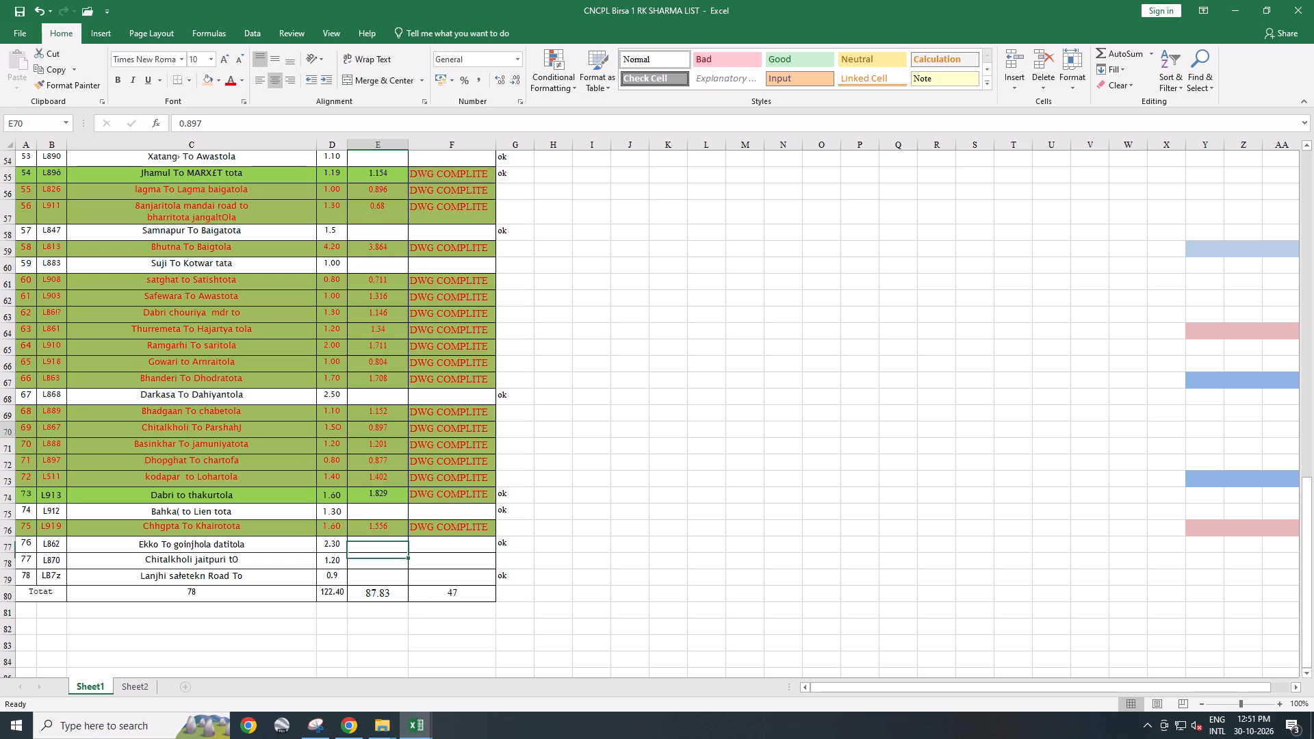
scroll(424, 362, "up", 1)
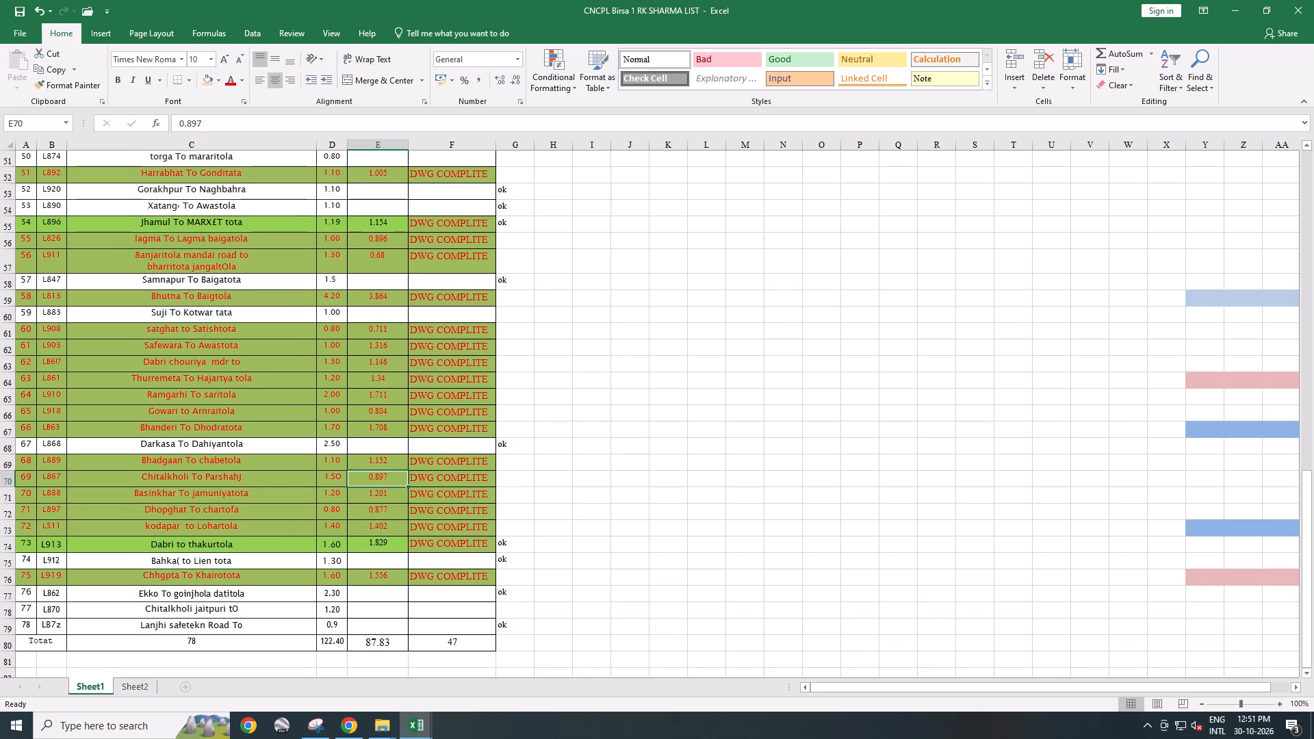
scroll(423, 350, "up", 2)
scroll(58, 341, "up", 2)
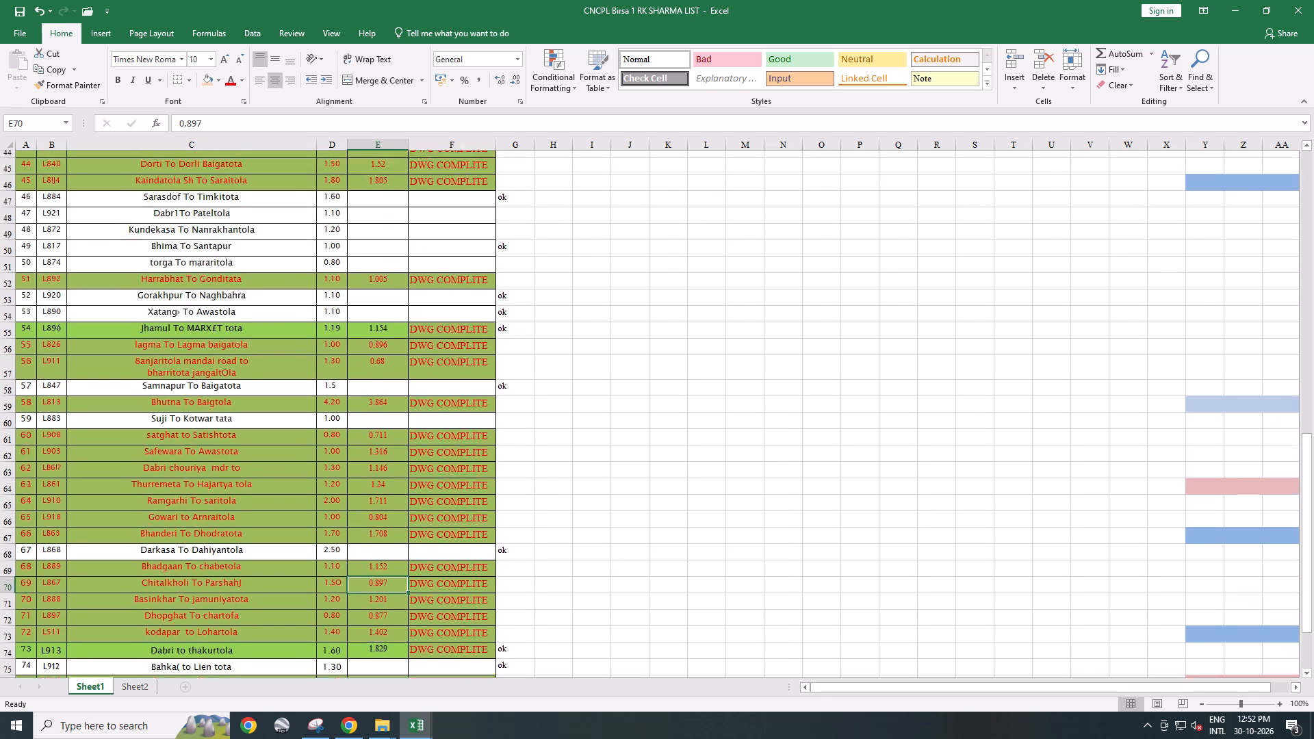
scroll(58, 341, "up", 4)
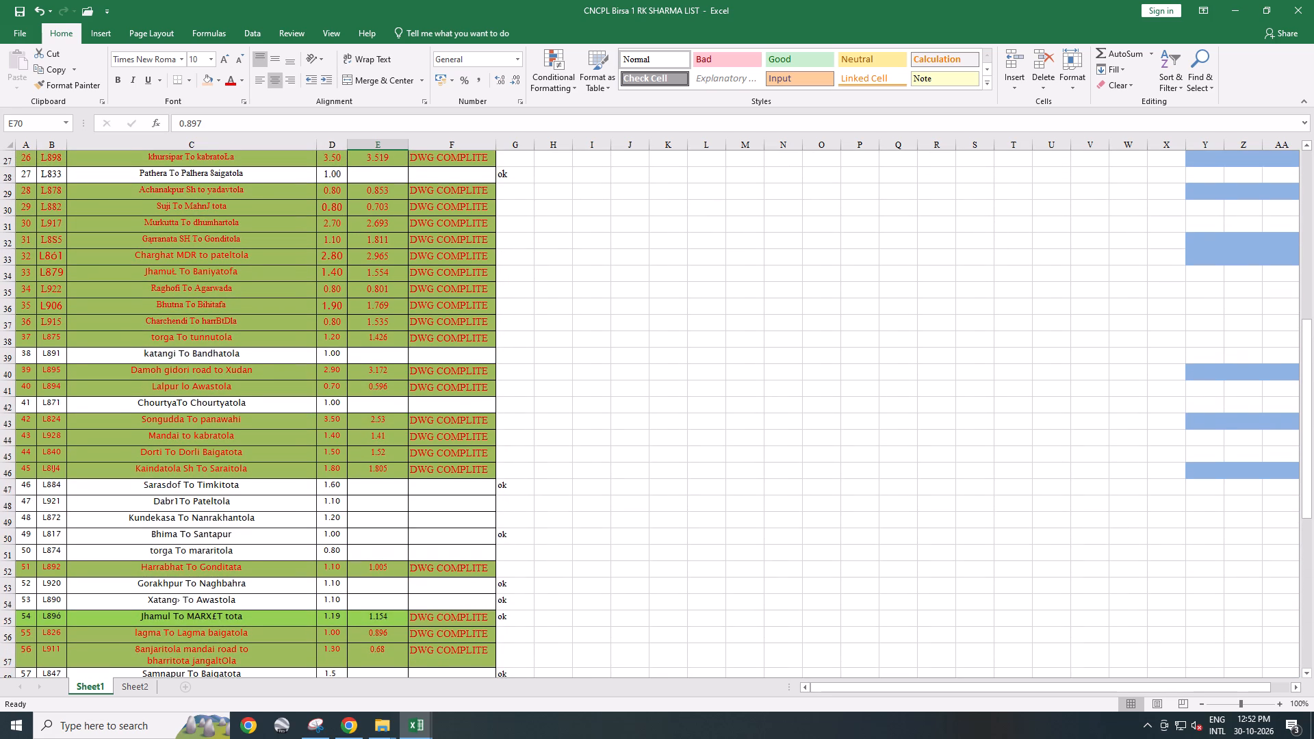
left_click(375, 304, "ctrl")
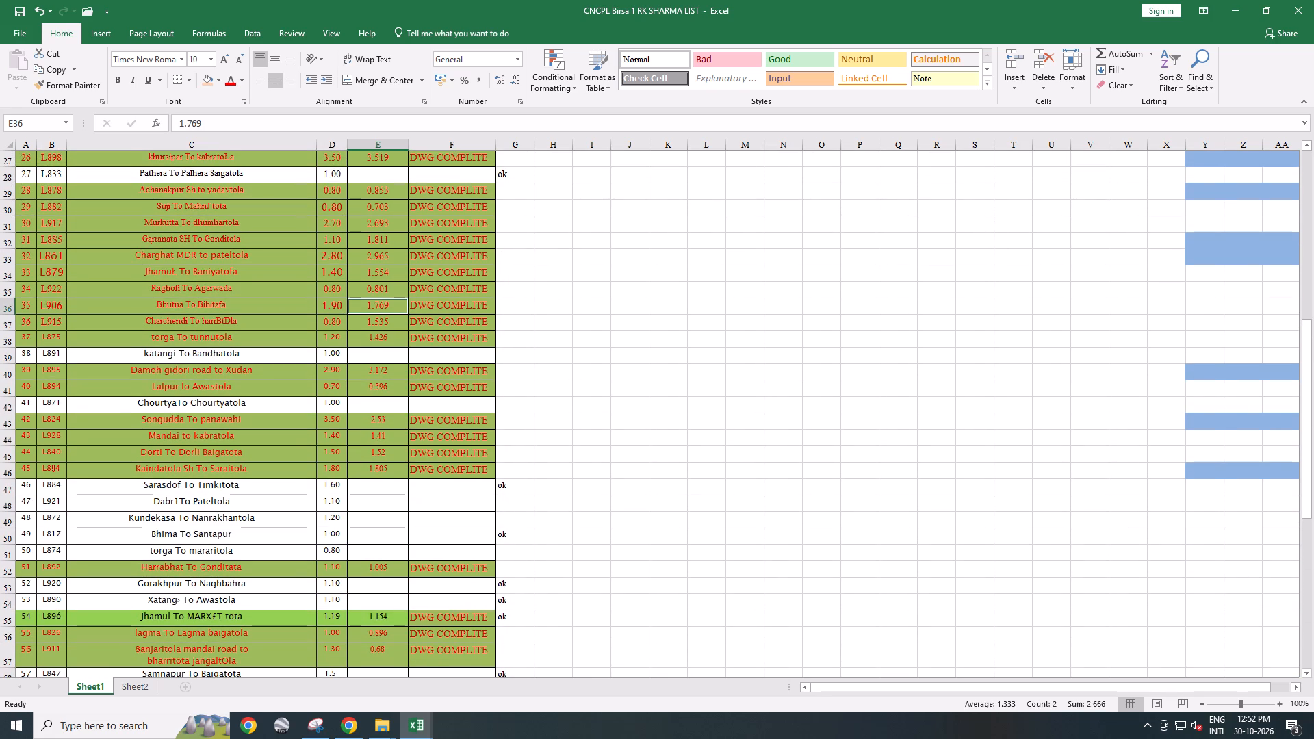
Switch to the PARASWADA & BIRSA survey workbook and enter 2.600 in cell U85, beneath the DWG road count.
key("alt+Tab")
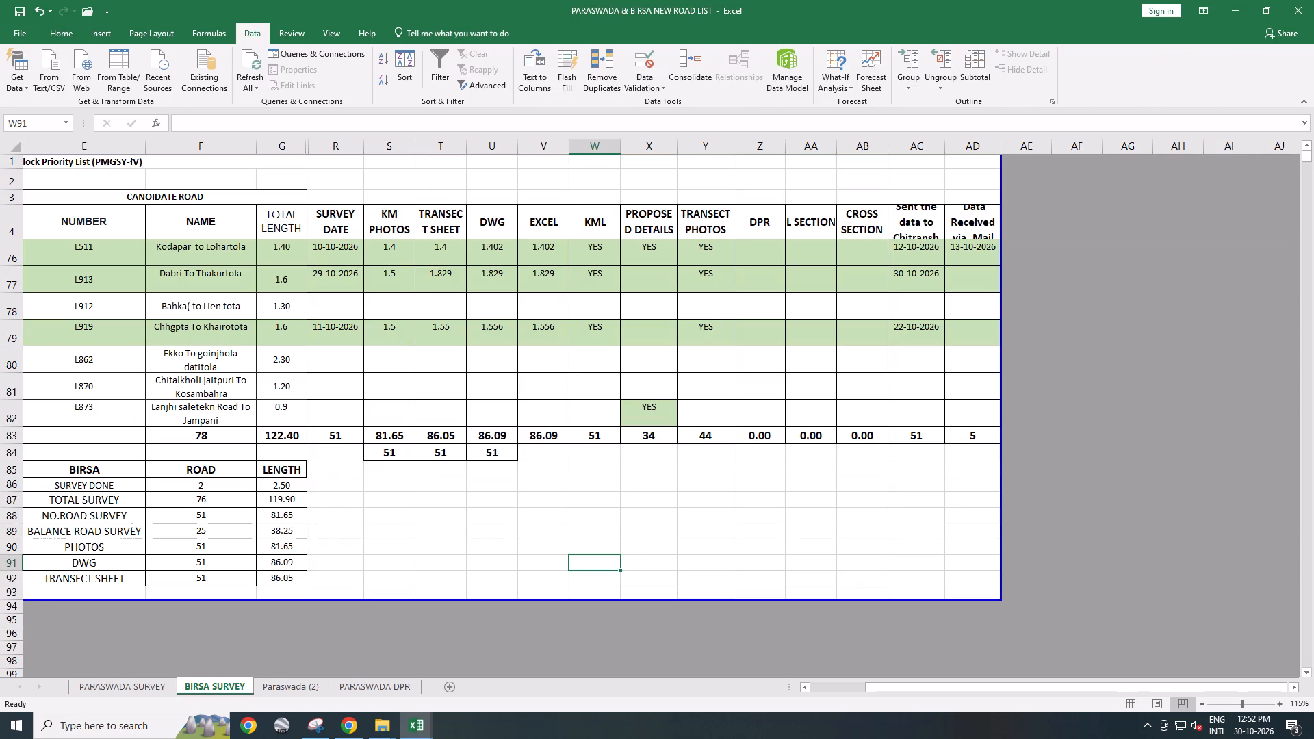
left_click(489, 468)
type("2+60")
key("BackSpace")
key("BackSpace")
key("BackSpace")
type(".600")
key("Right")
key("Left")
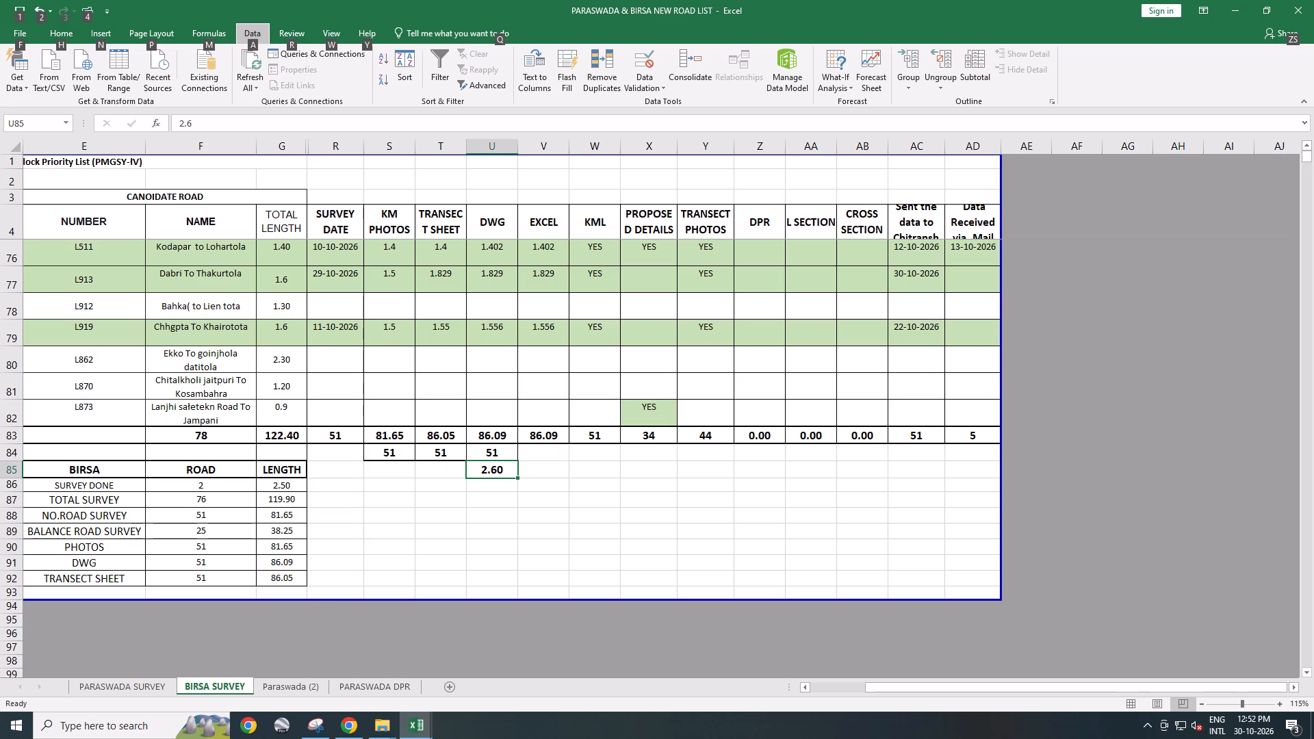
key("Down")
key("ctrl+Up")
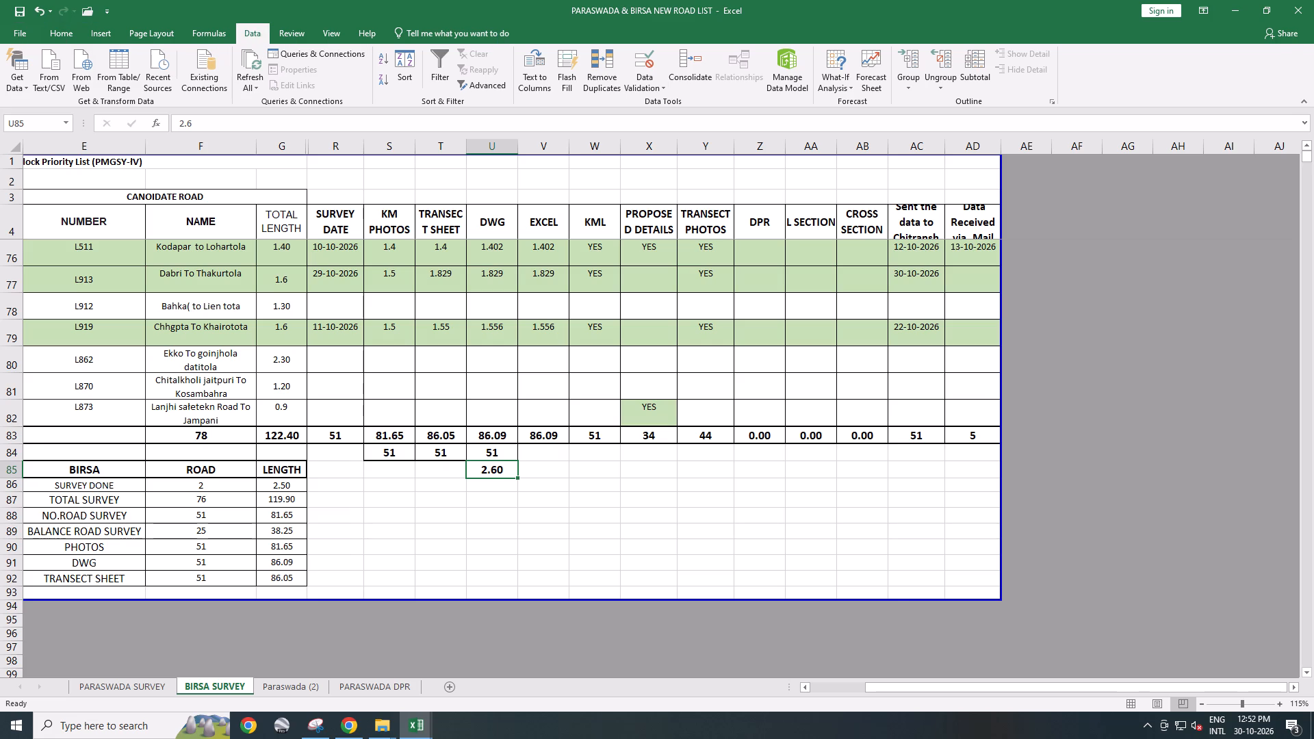
Select the DWG length total in U83 and the value in U85 together to read their sum.
left_click(502, 439, "ctrl")
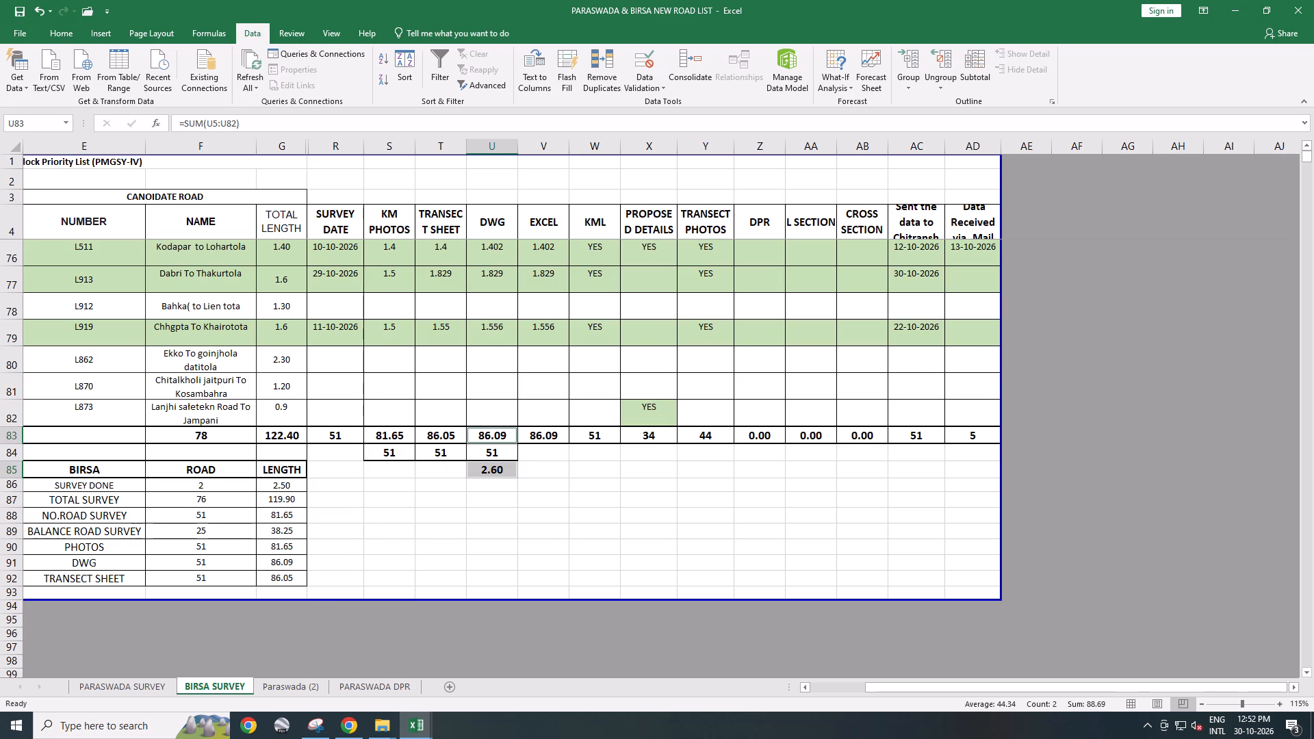
key("Escape")
key("Escape")
key("Escape")
left_click(524, 520)
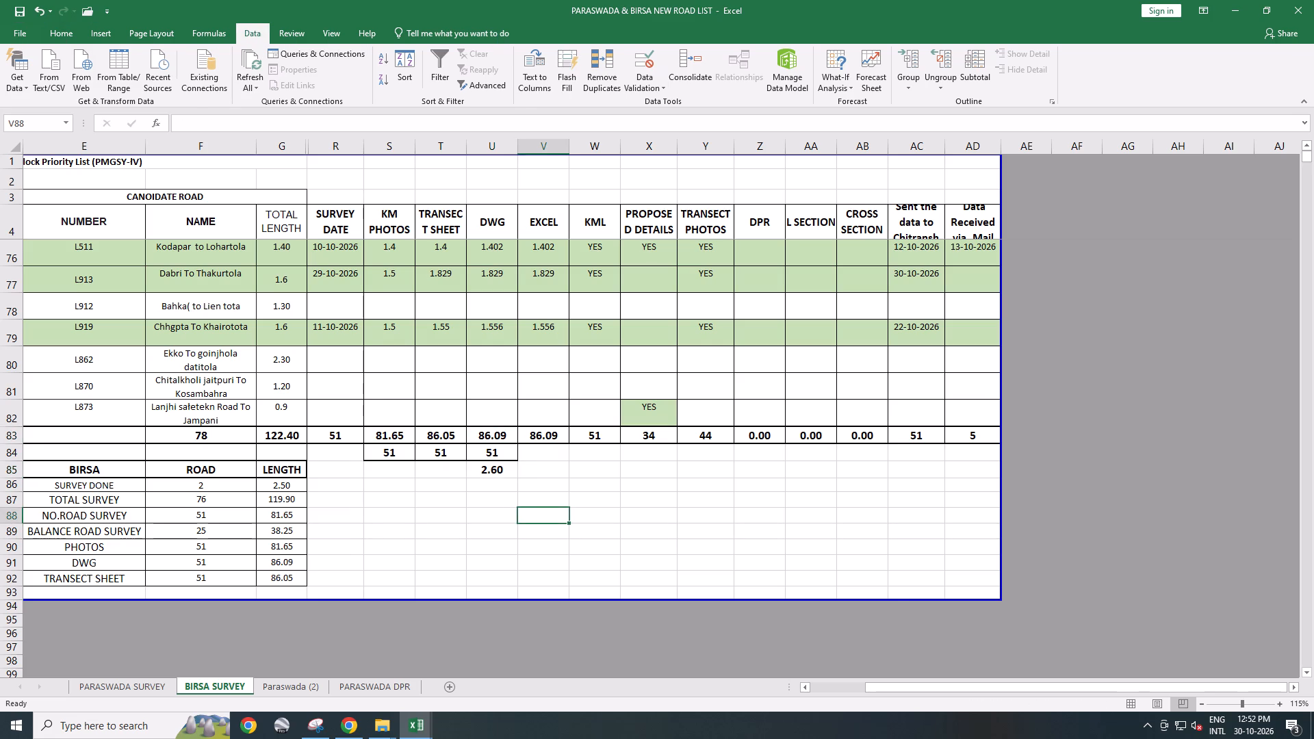
Clear cell U85 beneath the DWG road count and save the workbook.
left_click(499, 478)
key("Up")
key("Delete")
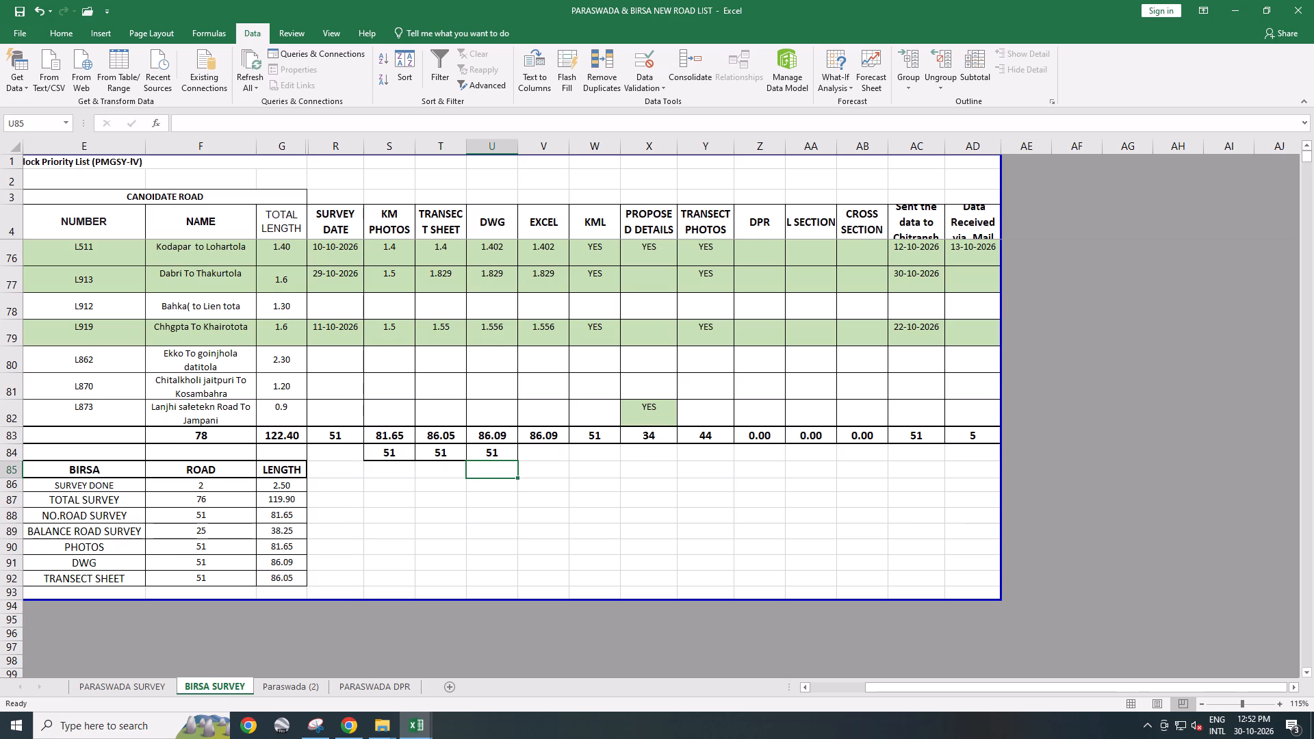
key("ctrl+s")
left_click(501, 515)
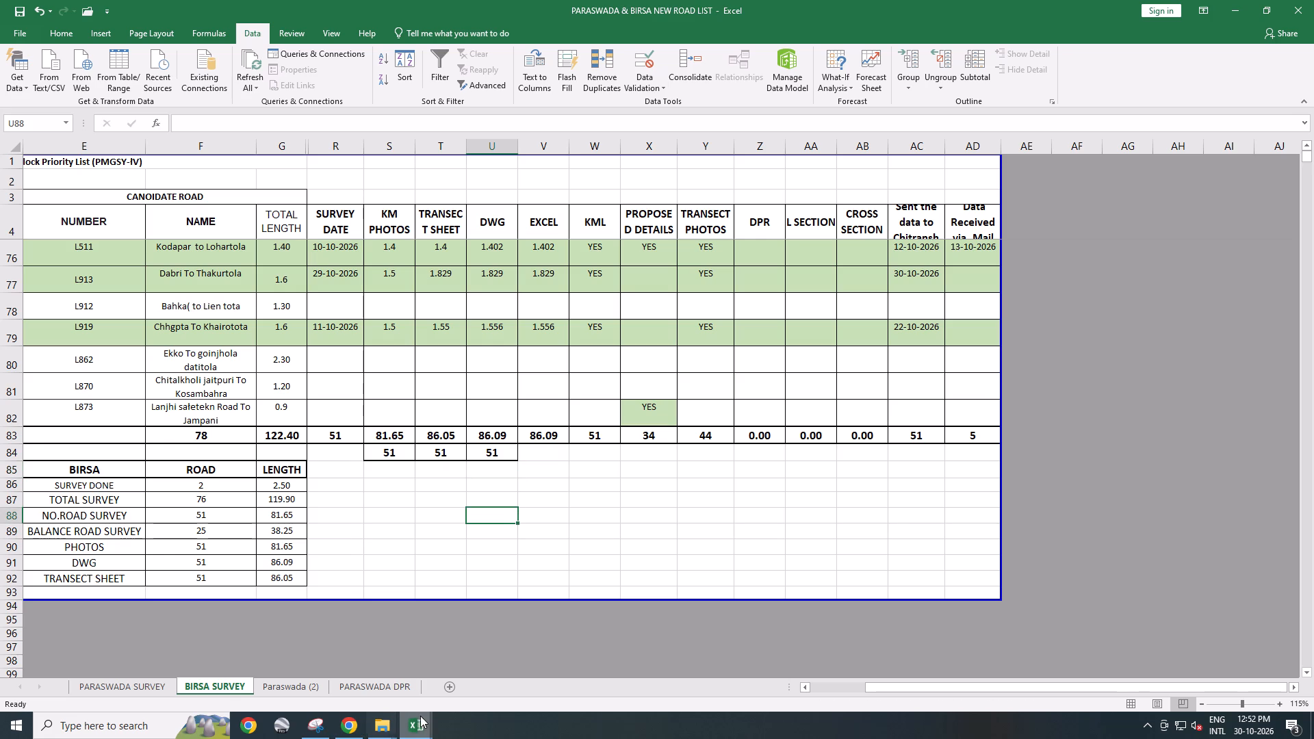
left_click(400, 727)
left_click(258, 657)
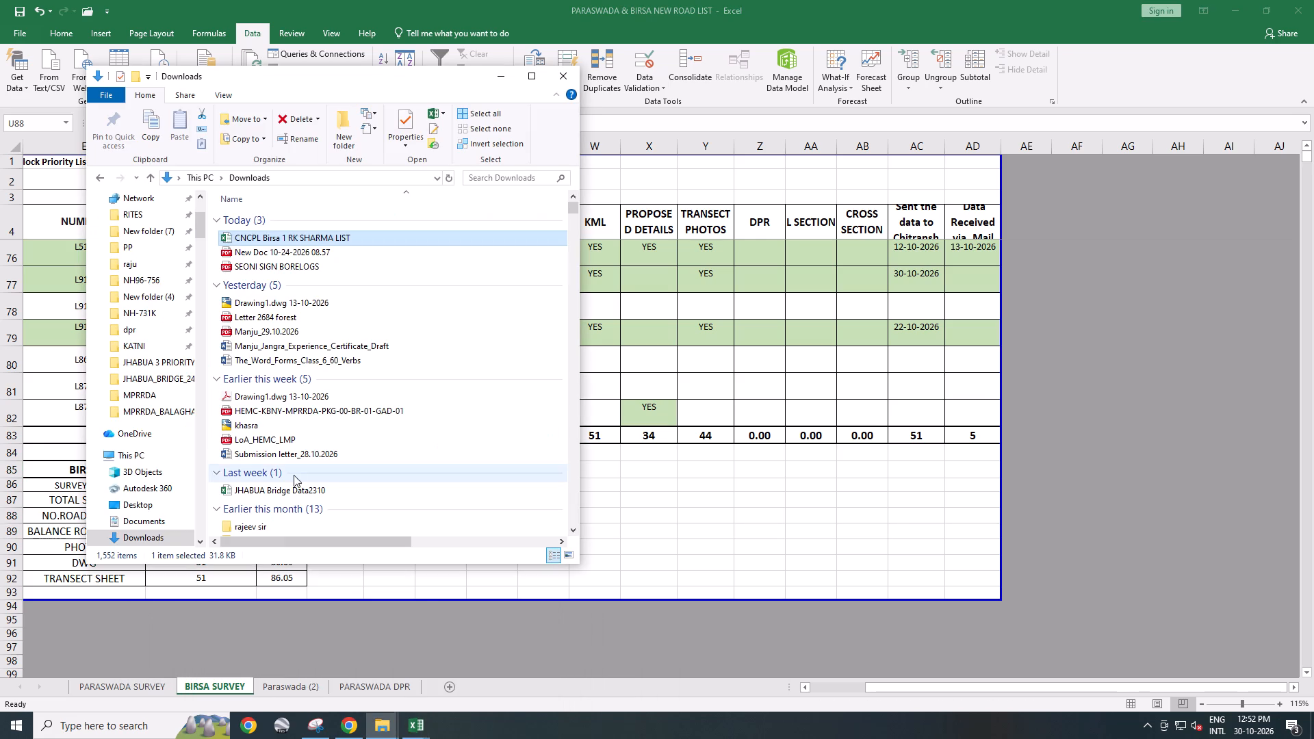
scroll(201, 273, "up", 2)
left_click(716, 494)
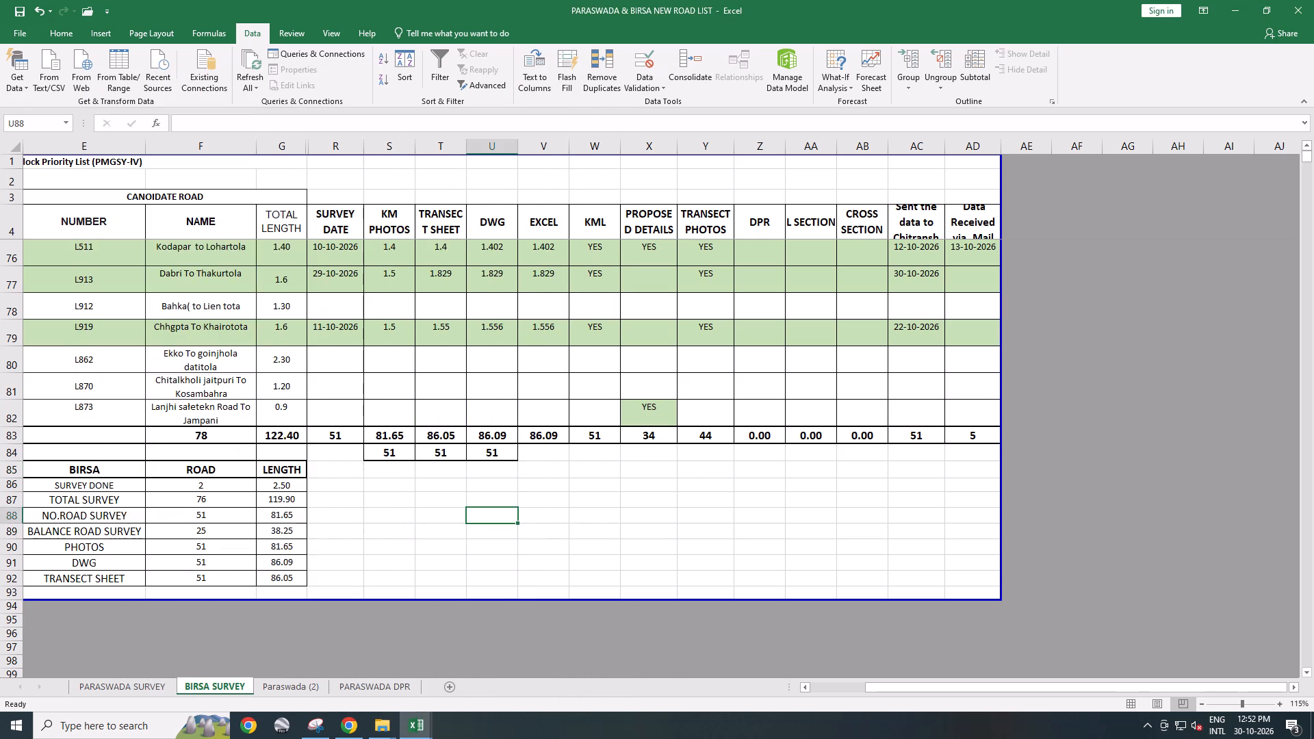
Change the BIRSA SURVEY sheet's print orientation from portrait to landscape.
scroll(730, 580, "up", 20)
scroll(730, 580, "up", 12)
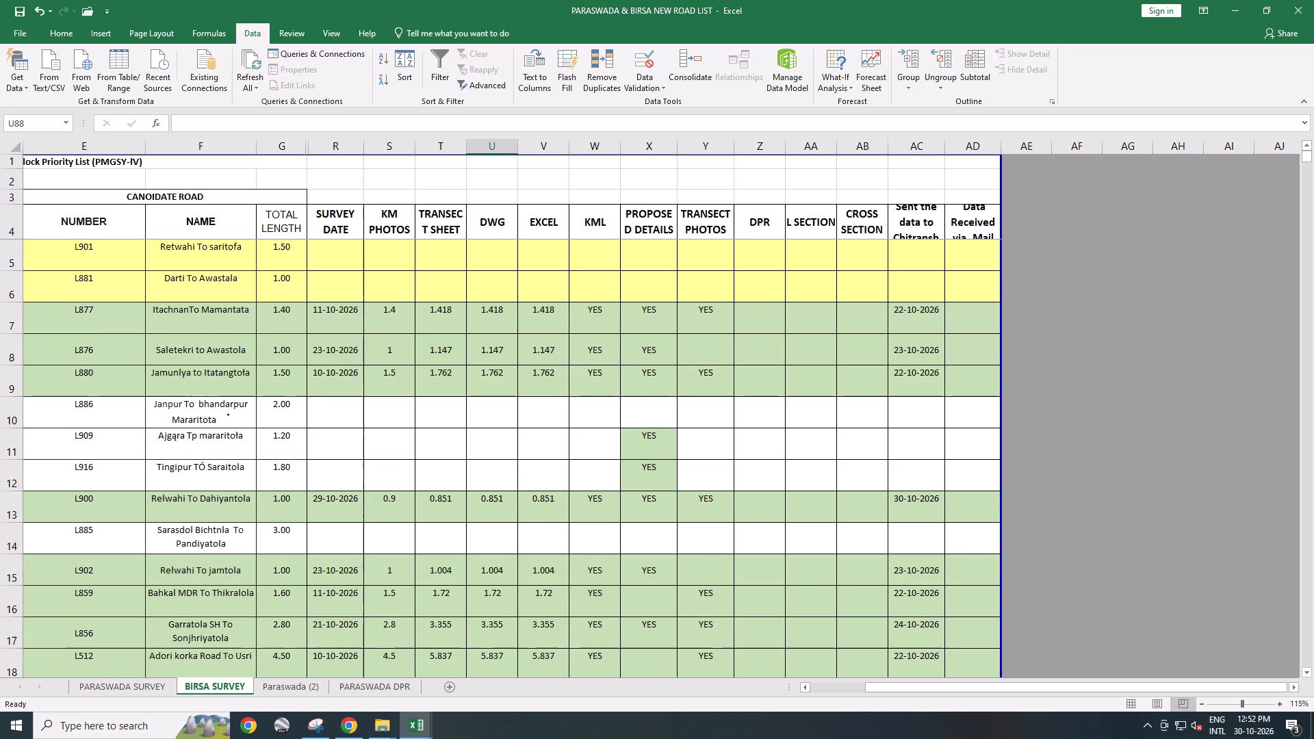
scroll(729, 542, "down", 20)
scroll(729, 542, "down", 3)
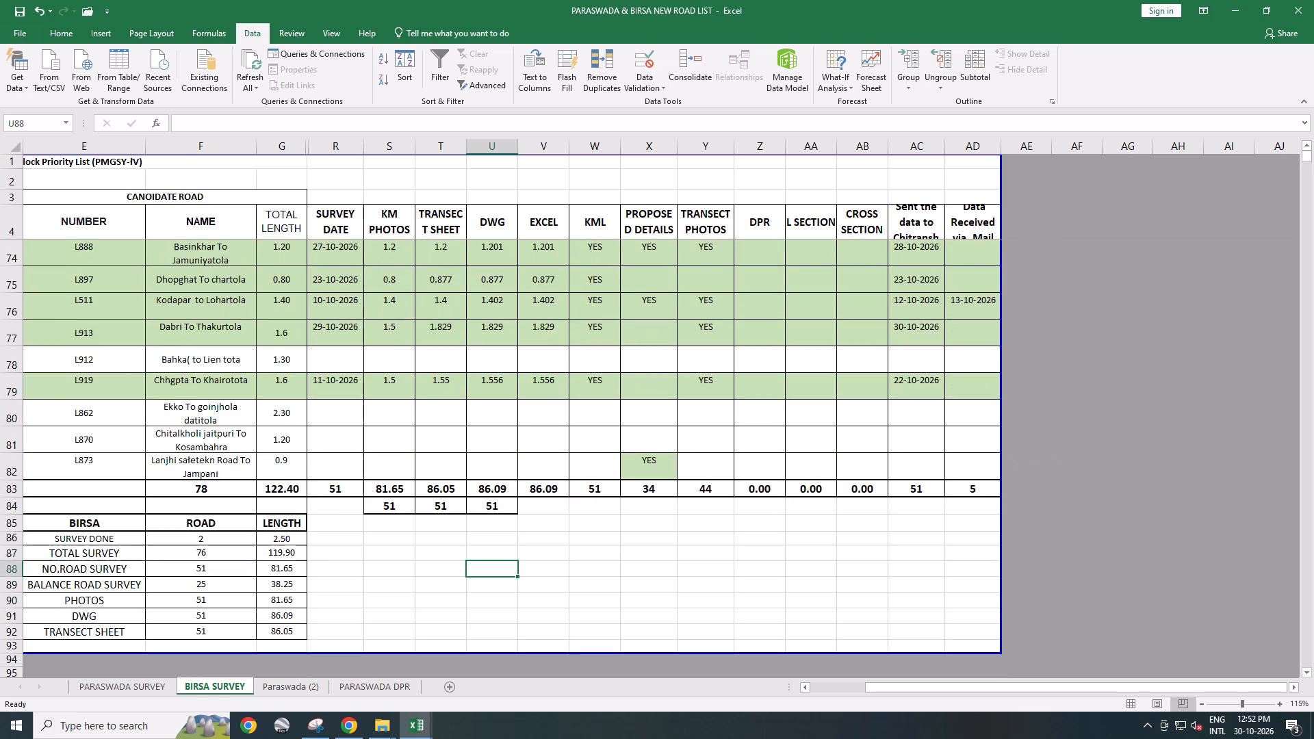
scroll(729, 542, "up", 1)
key("ctrl+p")
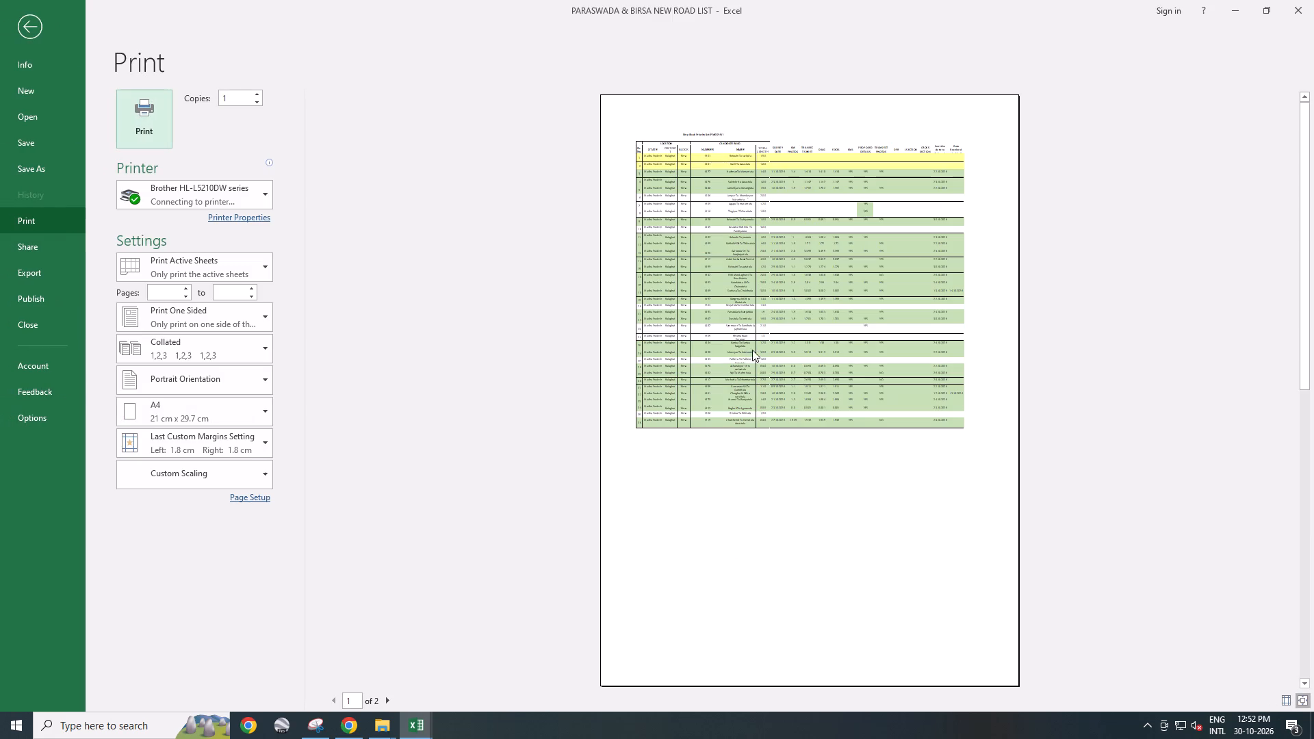
scroll(760, 352, "down", 12)
left_click(262, 500)
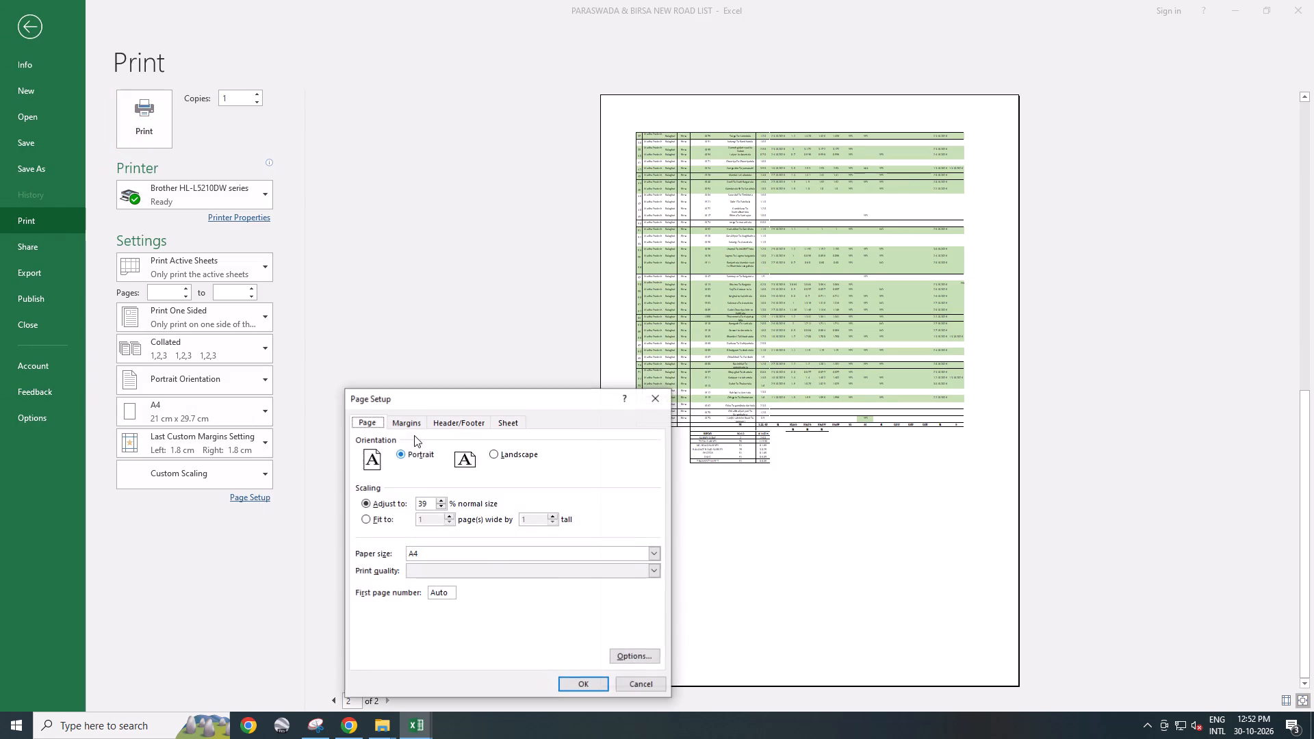
left_click(399, 424)
left_click(365, 421)
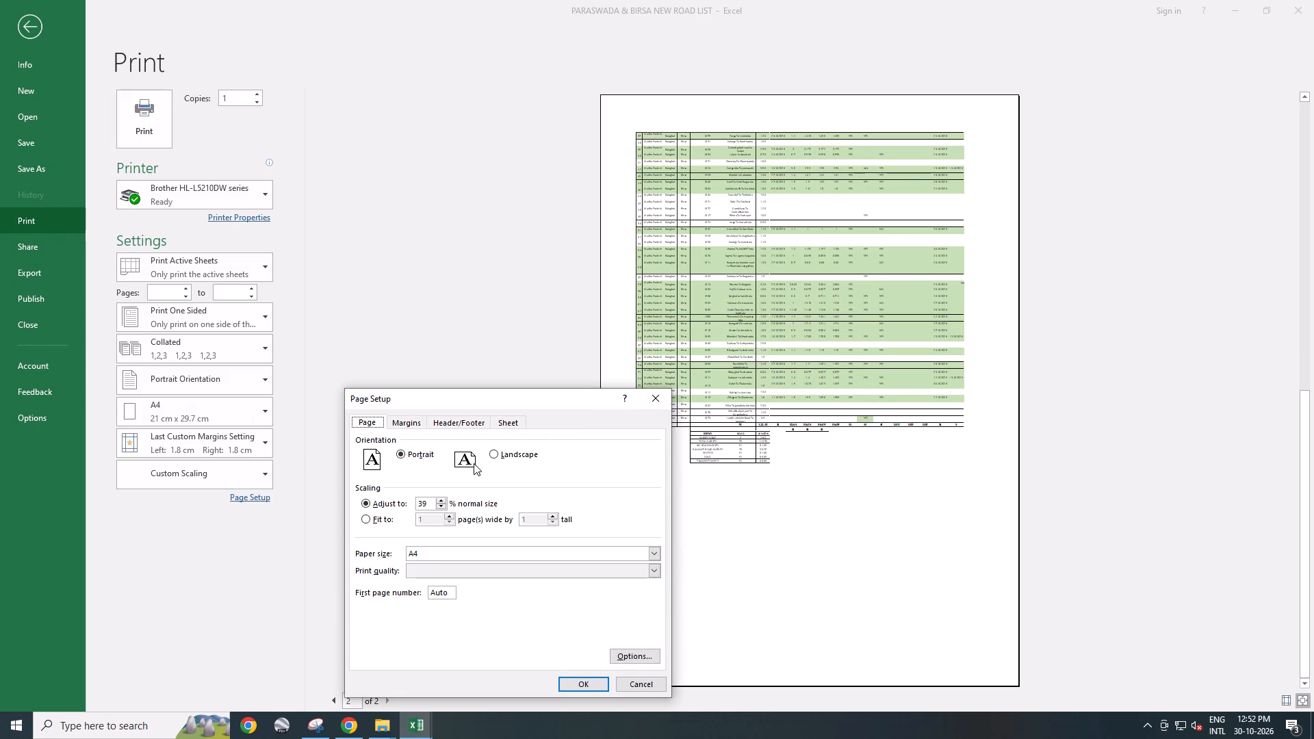
left_click(489, 456)
left_click(576, 679)
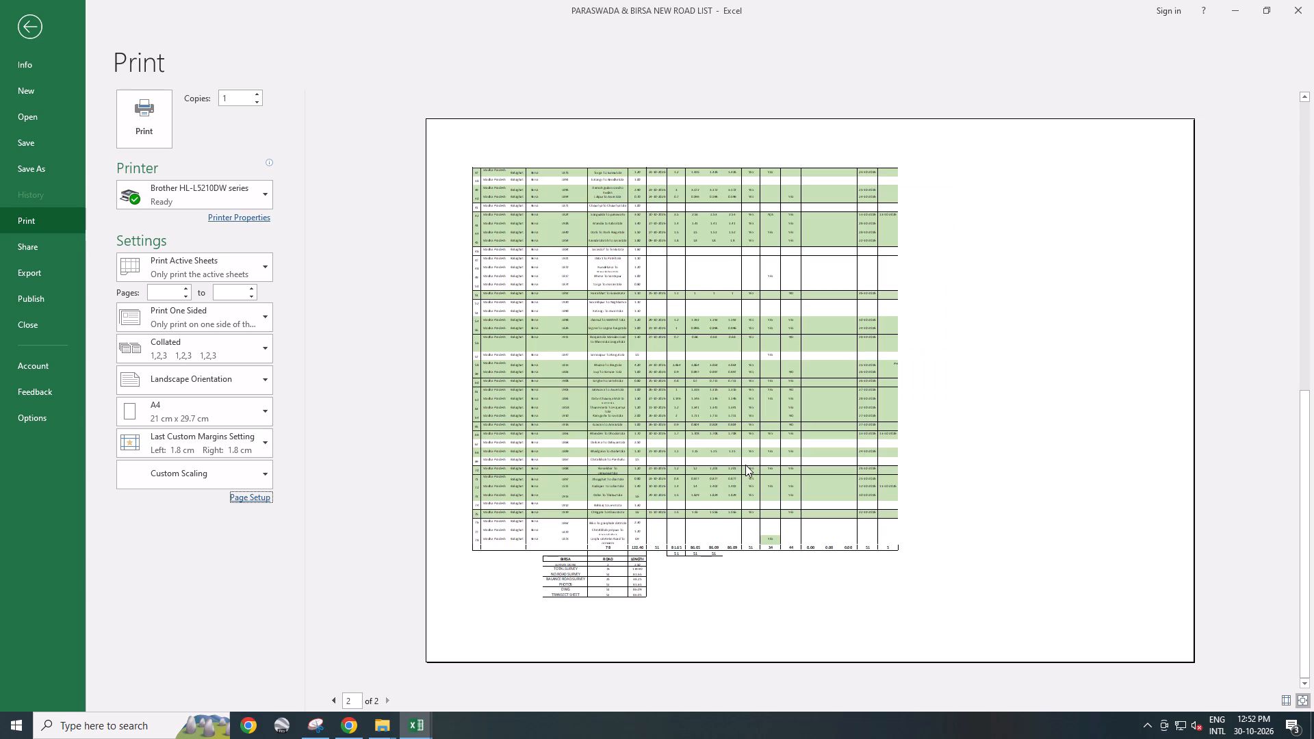
scroll(745, 465, "down", 8)
key("Escape")
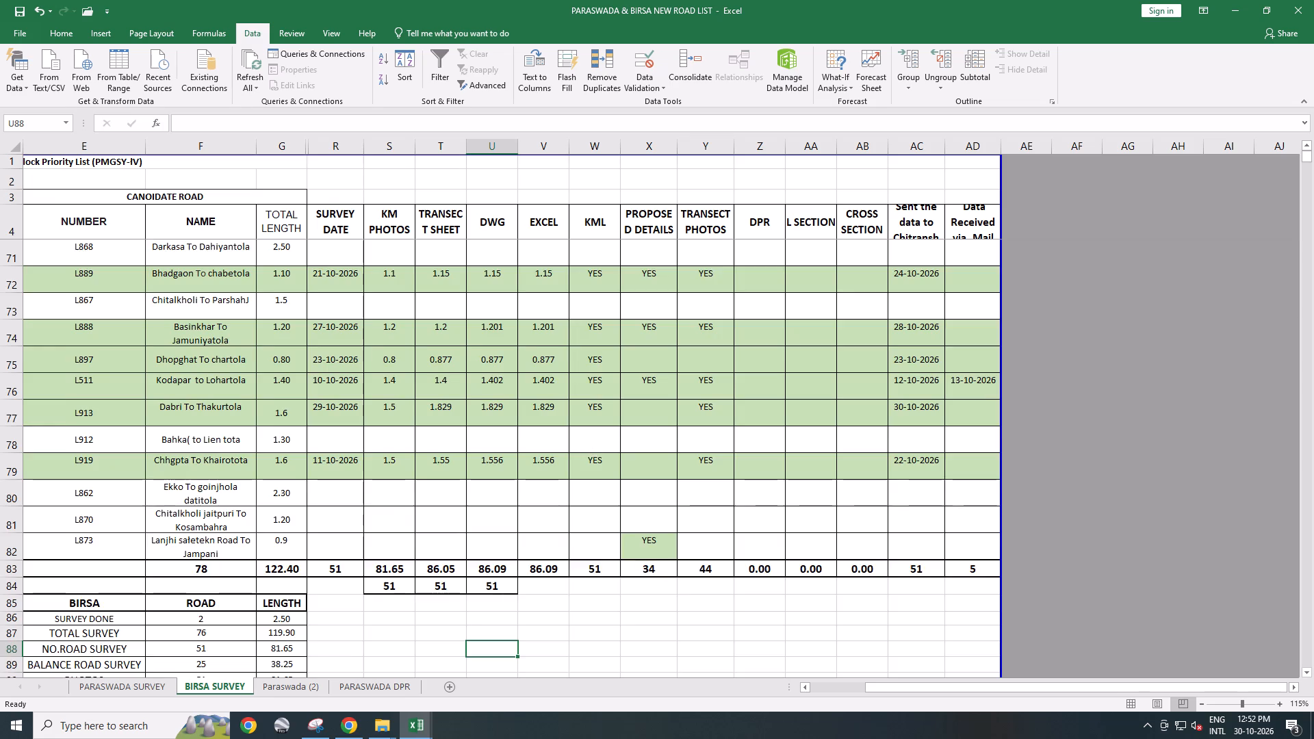
Increase the BIRSA SURVEY sheet's print scaling so that the table's columns nearly fill the landscape page width.
scroll(593, 440, "up", 20)
scroll(593, 440, "up", 1)
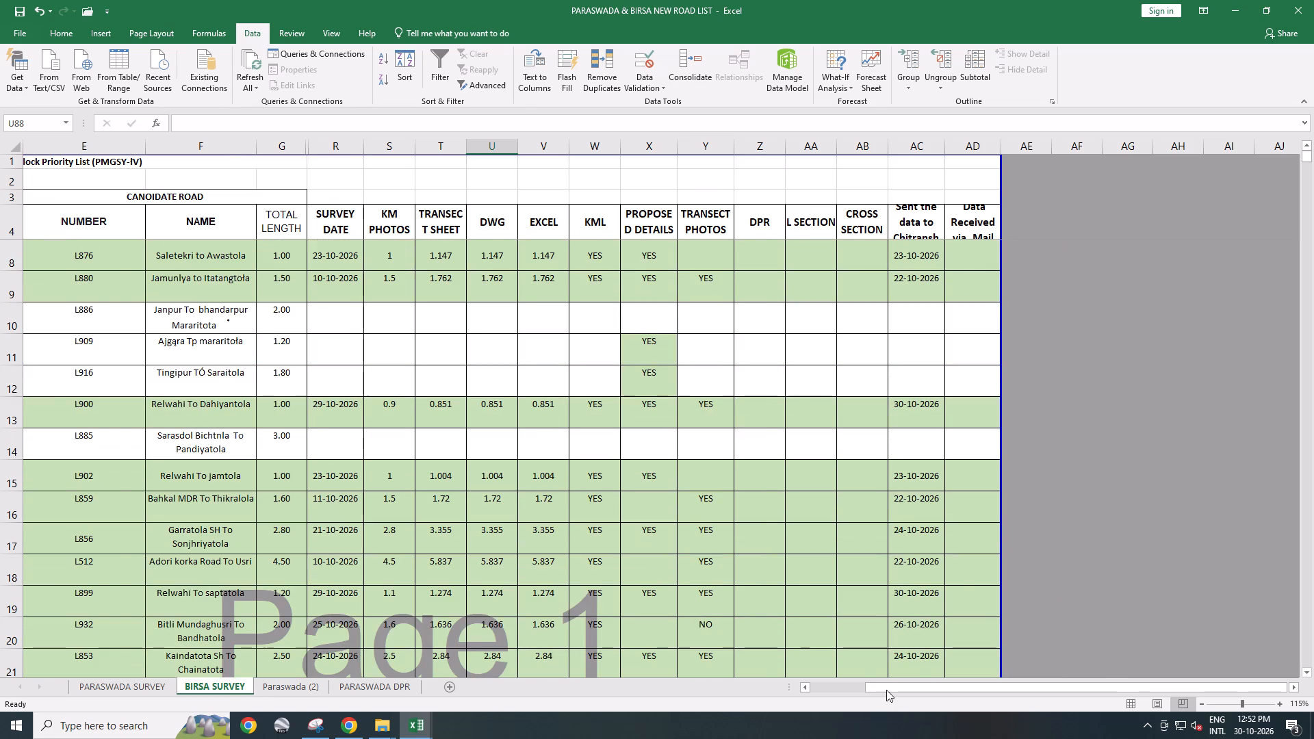
left_click_drag(886, 690, 511, 647)
scroll(270, 517, "up", 3)
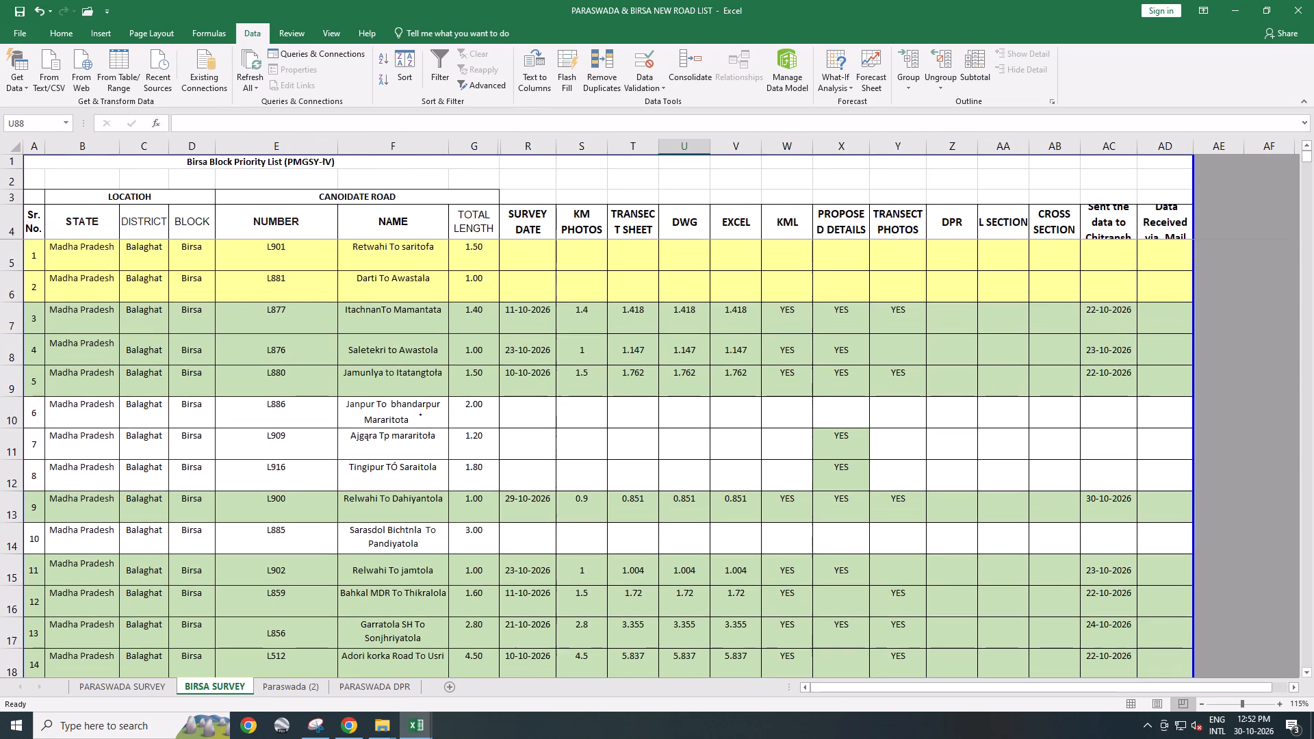
scroll(270, 517, "up", 1)
scroll(283, 358, "up", 3)
left_click(348, 161)
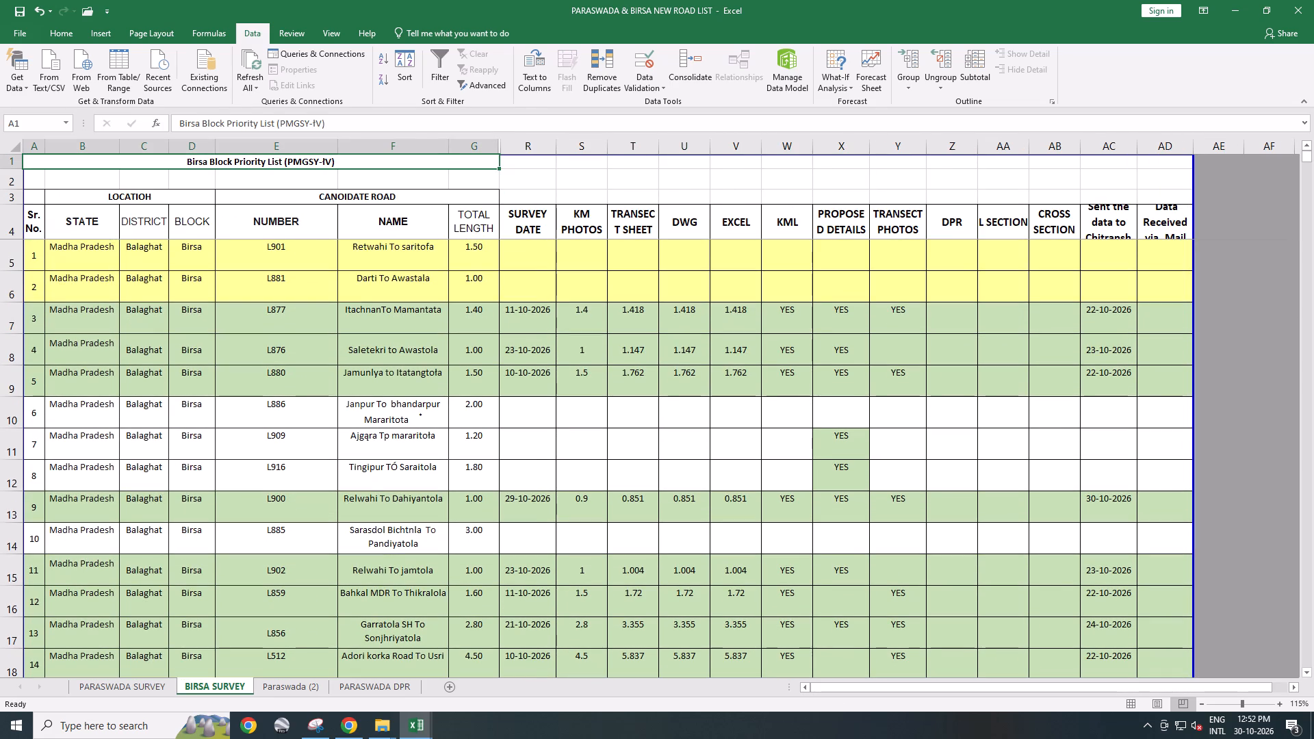
left_click(448, 480)
scroll(562, 530, "up", 3)
key("ctrl+p")
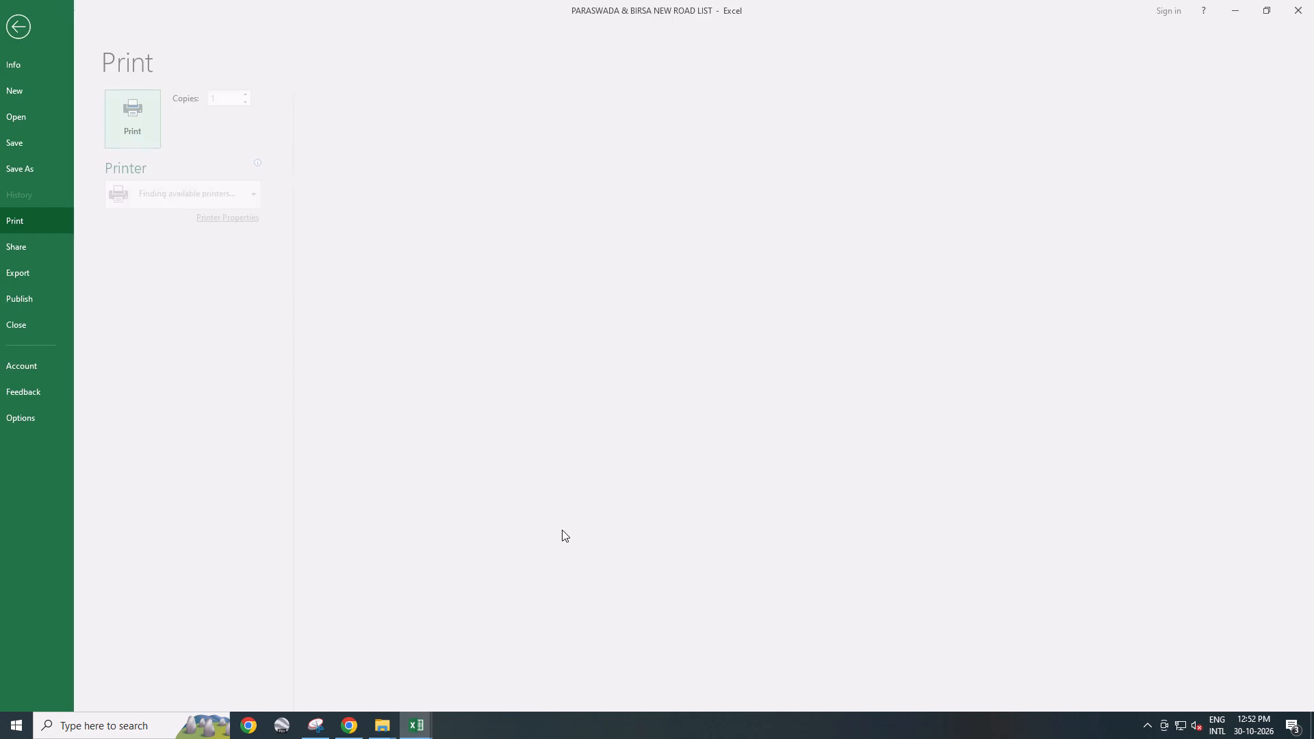
scroll(837, 343, "down", 3)
scroll(544, 519, "down", 4)
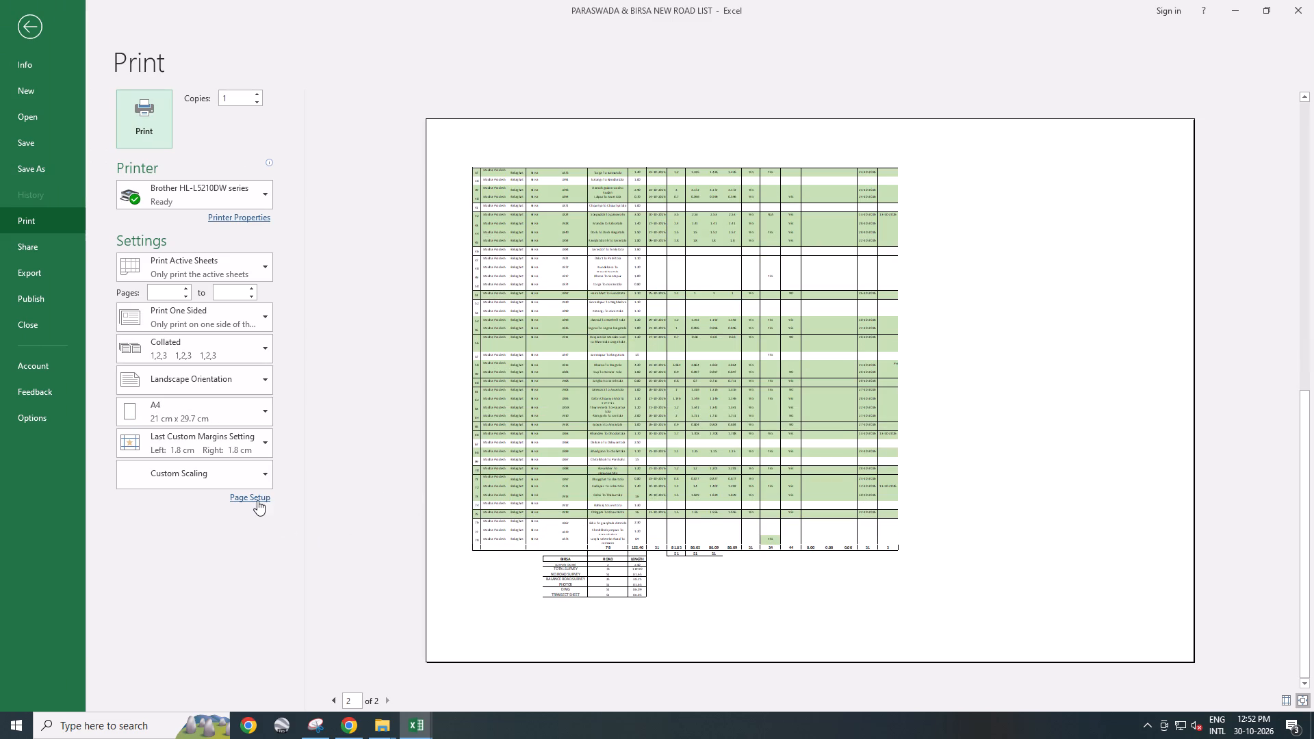
left_click(255, 500)
triple_click(446, 502)
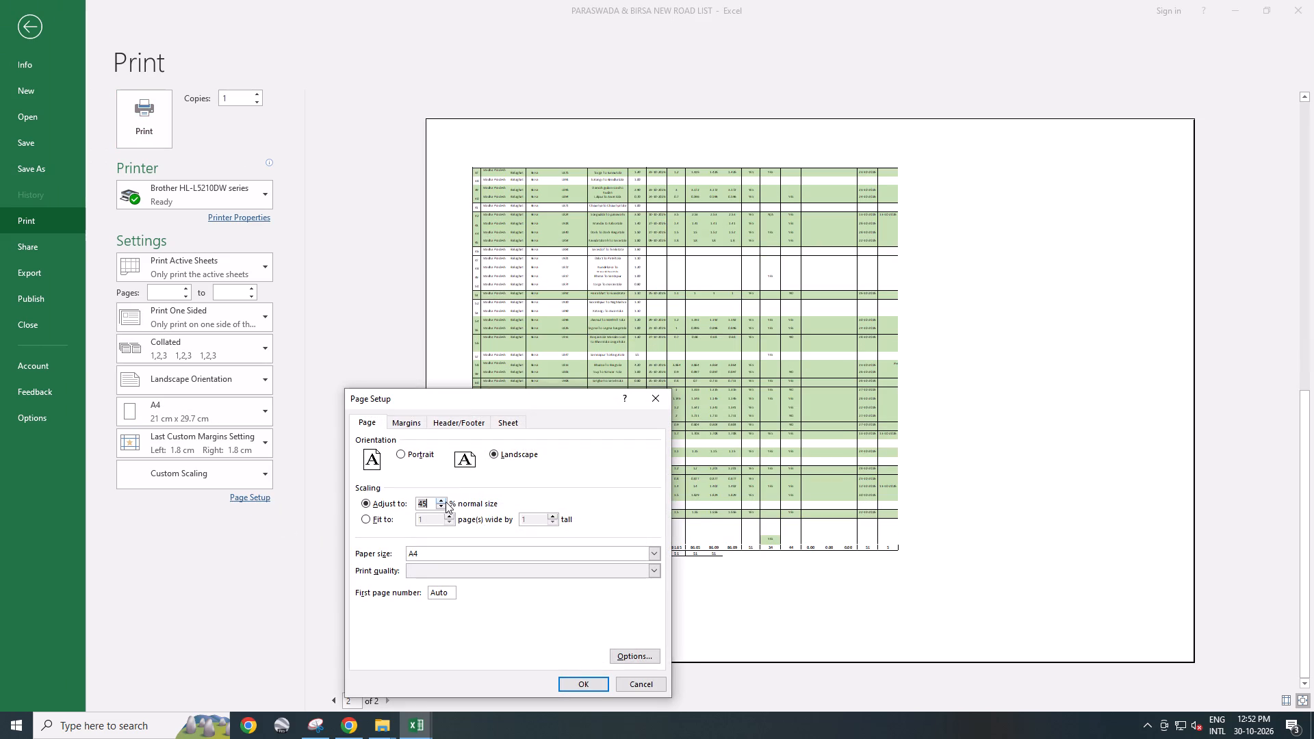
double_click(446, 502)
left_click(573, 678)
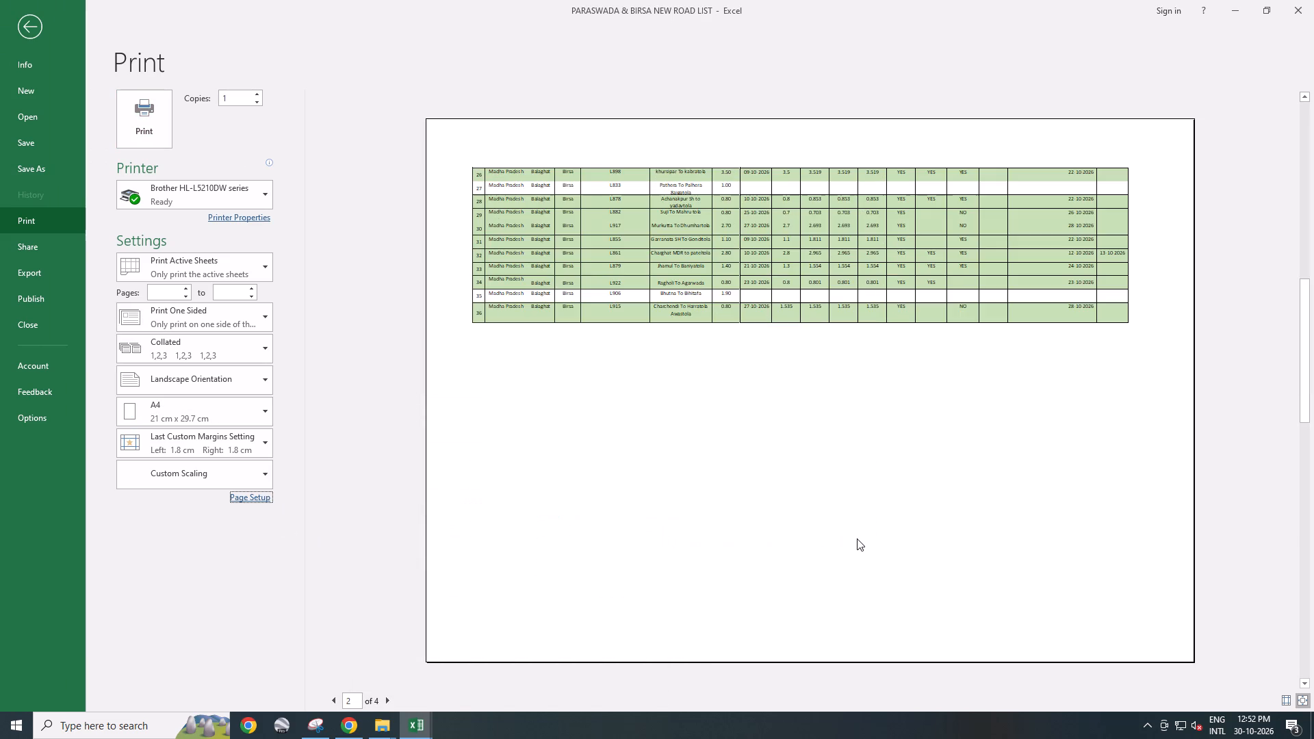
Look through the print preview pages to see how the enlarged road list is divided between them.
scroll(857, 539, "down", 4)
scroll(857, 538, "up", 1)
scroll(857, 538, "down", 1)
scroll(857, 538, "up", 13)
scroll(857, 536, "down", 14)
scroll(857, 536, "up", 7)
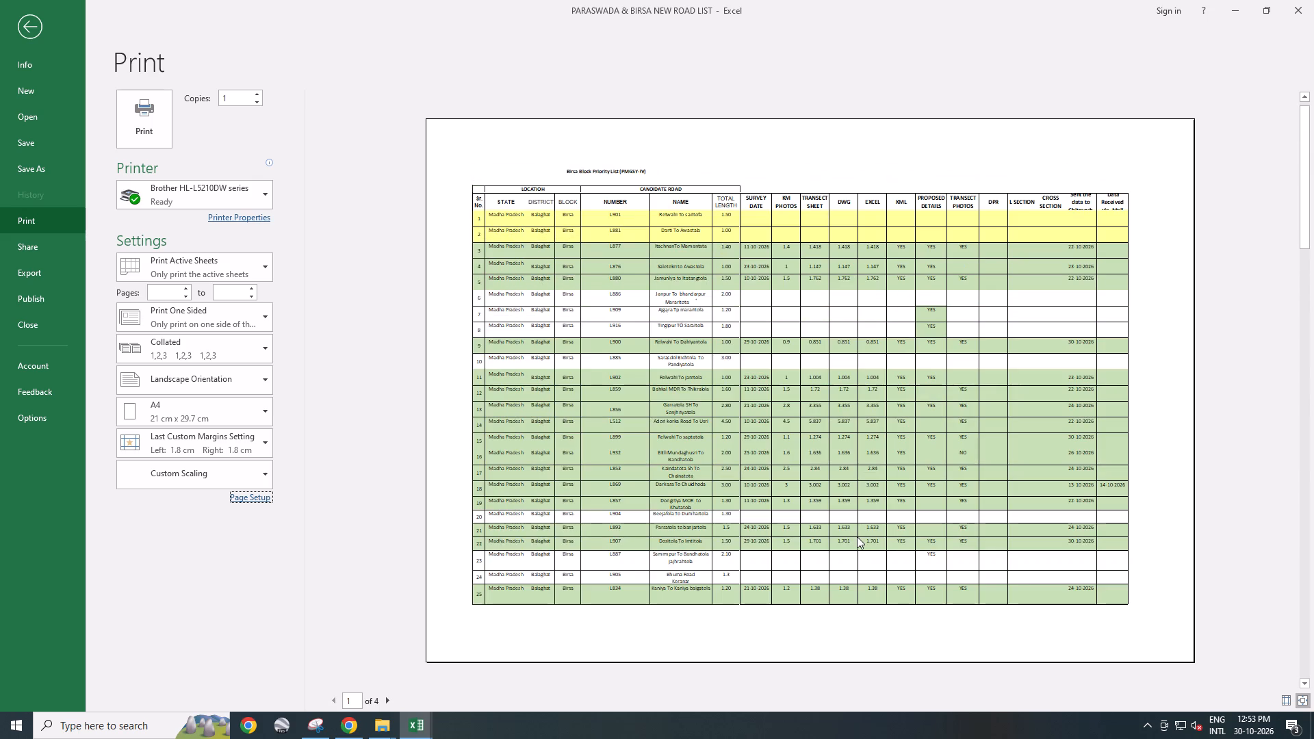
scroll(857, 536, "up", 4)
scroll(857, 536, "down", 2)
key("Escape")
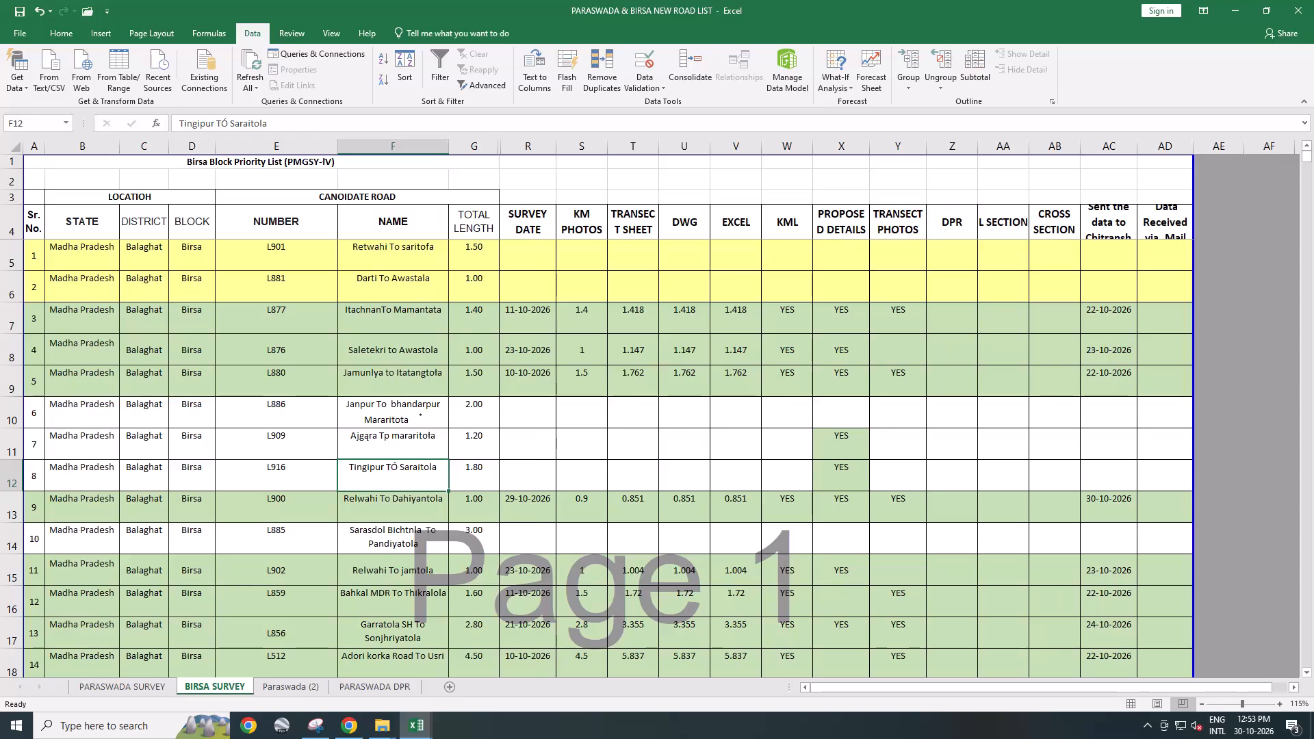
Move the page break at the end of page 2 down to below Sr. No. 50 in the BIRSA SURVEY sheet.
scroll(683, 519, "up", 4)
scroll(683, 519, "down", 10)
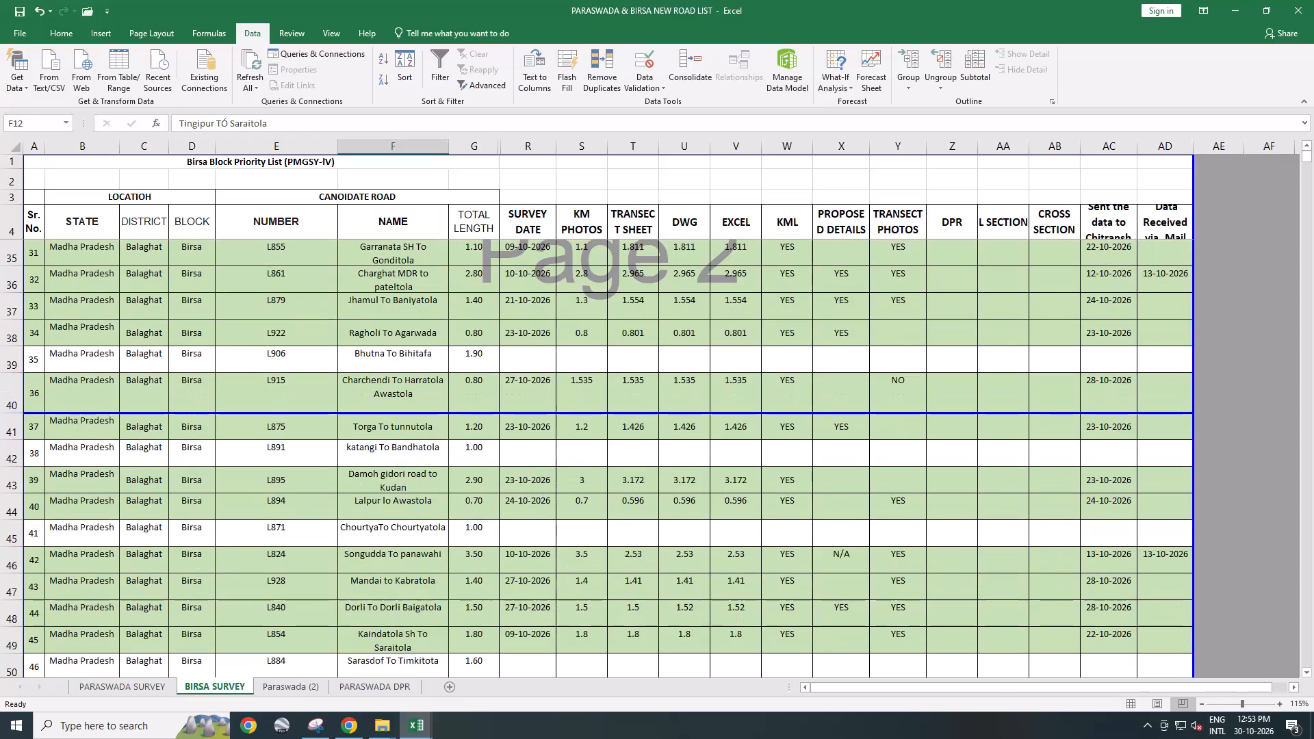
left_click_drag(656, 411, 647, 621)
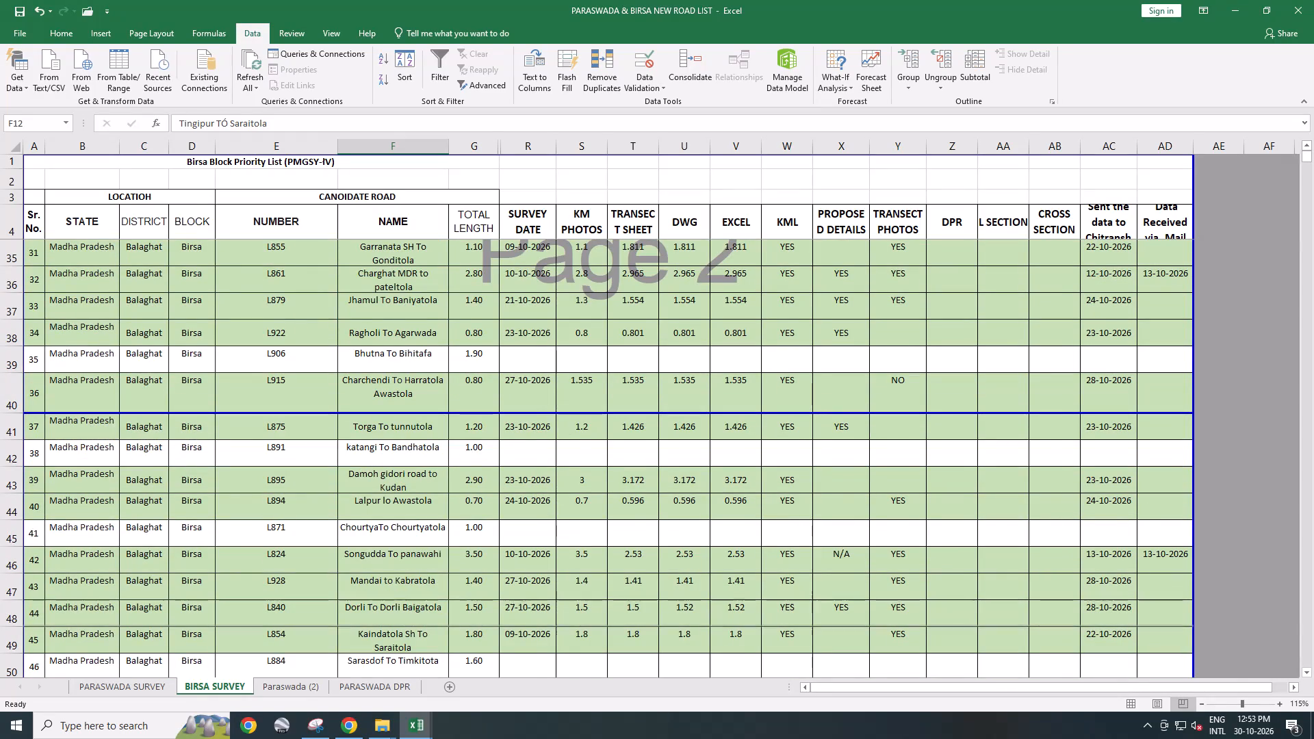
left_click_drag(647, 621, 612, 553)
Check in the print preview which roads fall on each page with the moved page break.
key("ctrl+p")
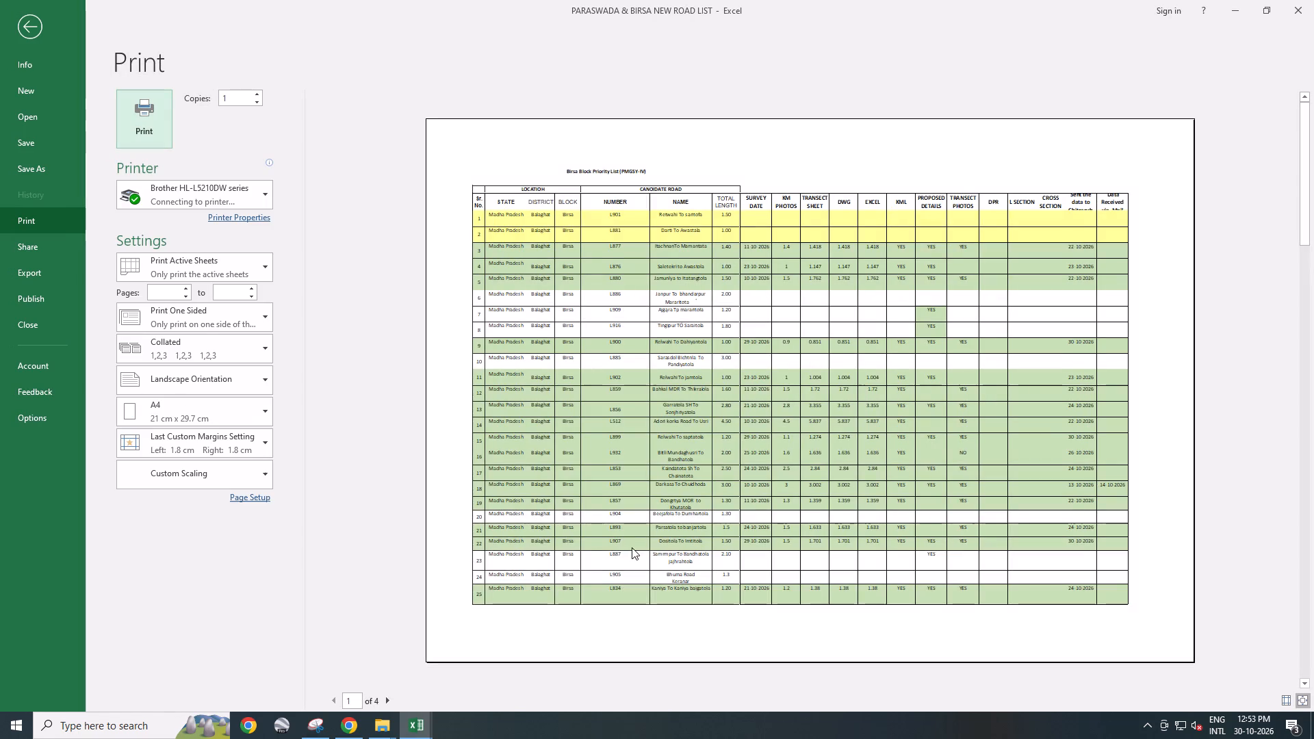
scroll(630, 545, "down", 4)
scroll(630, 545, "up", 1)
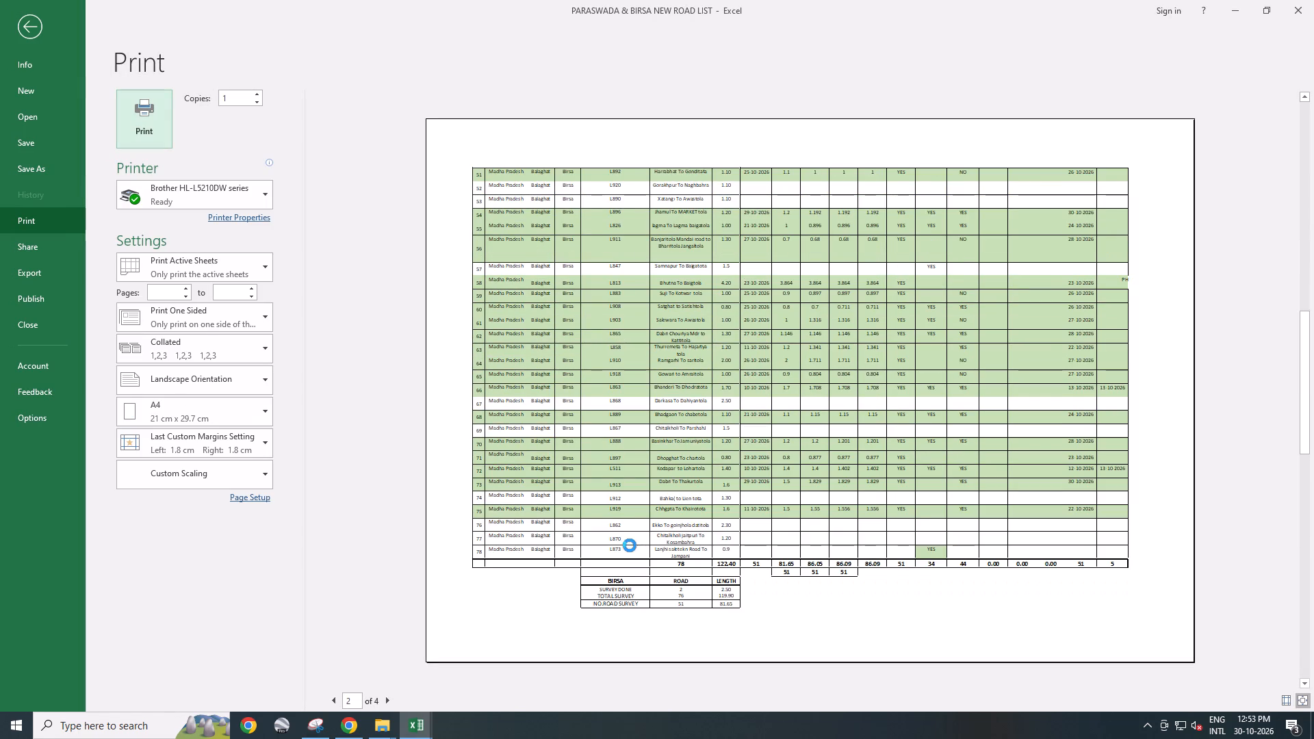
scroll(630, 545, "up", 2)
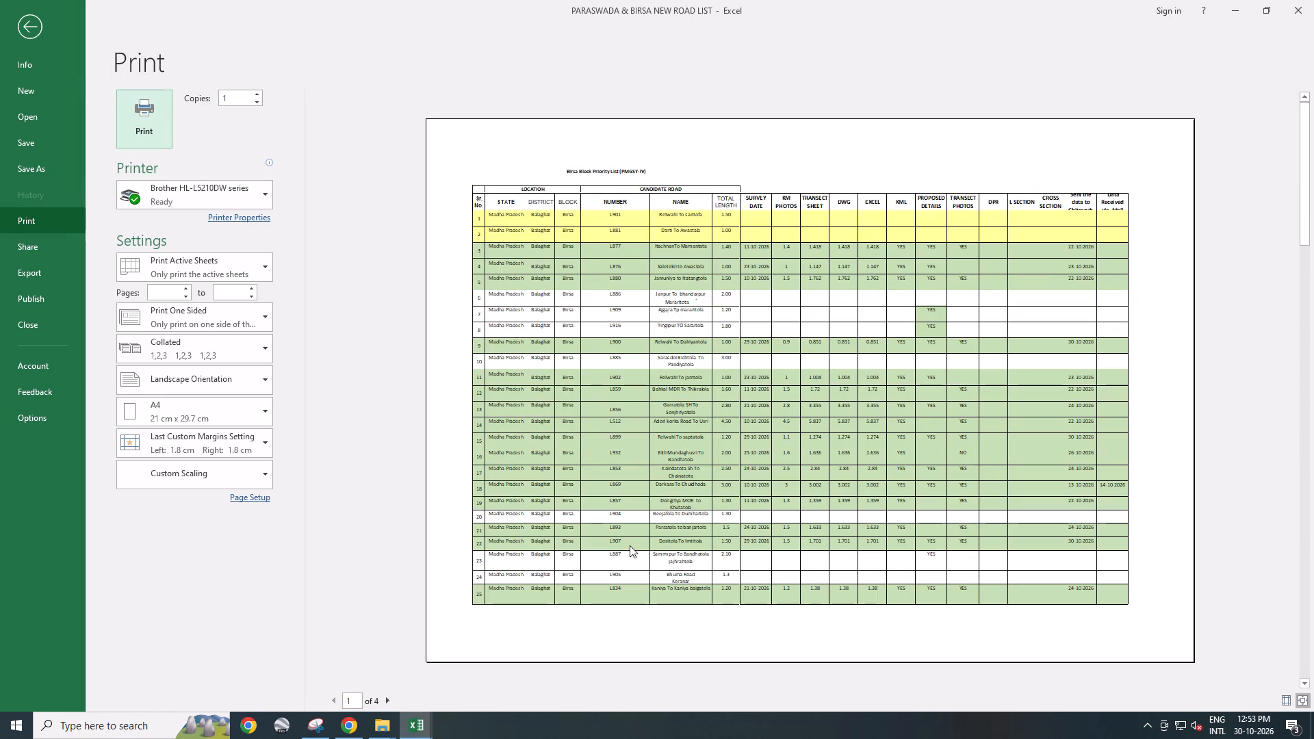
scroll(630, 545, "up", 2)
scroll(630, 545, "down", 1)
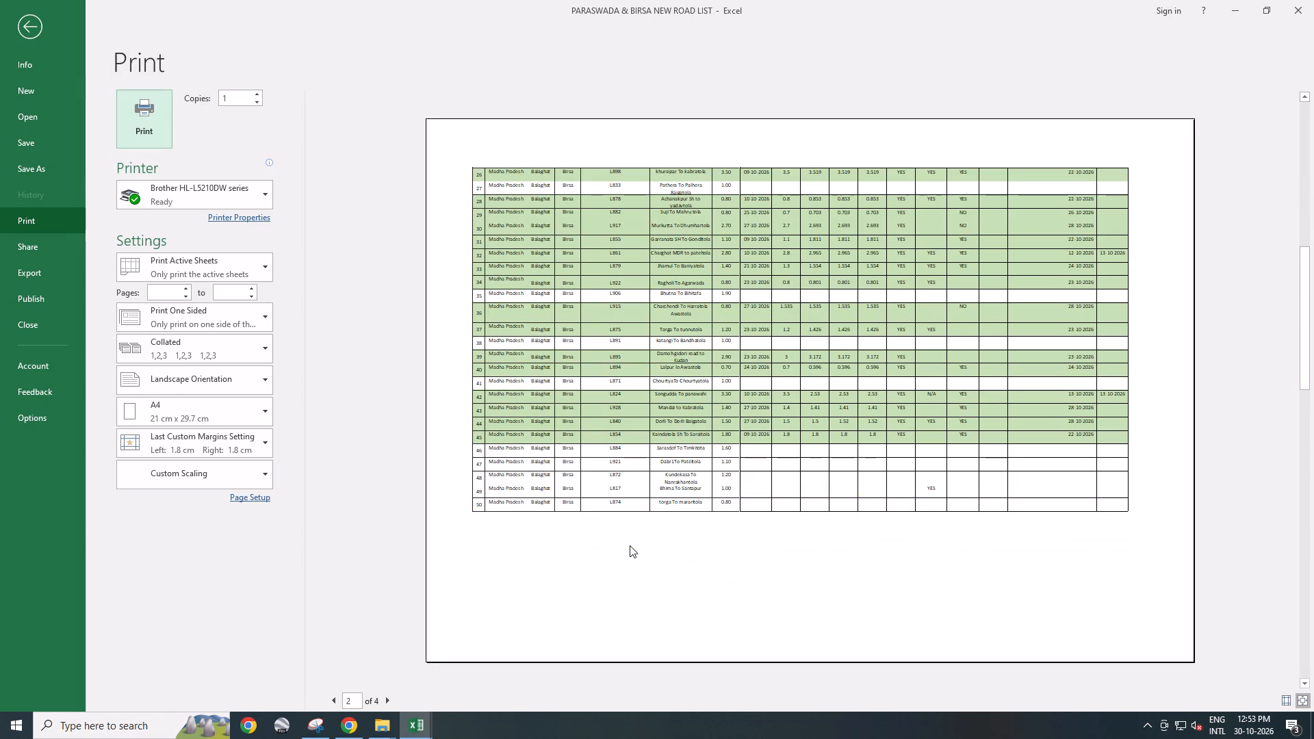
key("Escape")
Compare the page breaks on pages 1 and 2 of the BIRSA SURVEY sheet with the print preview.
scroll(370, 496, "up", 10)
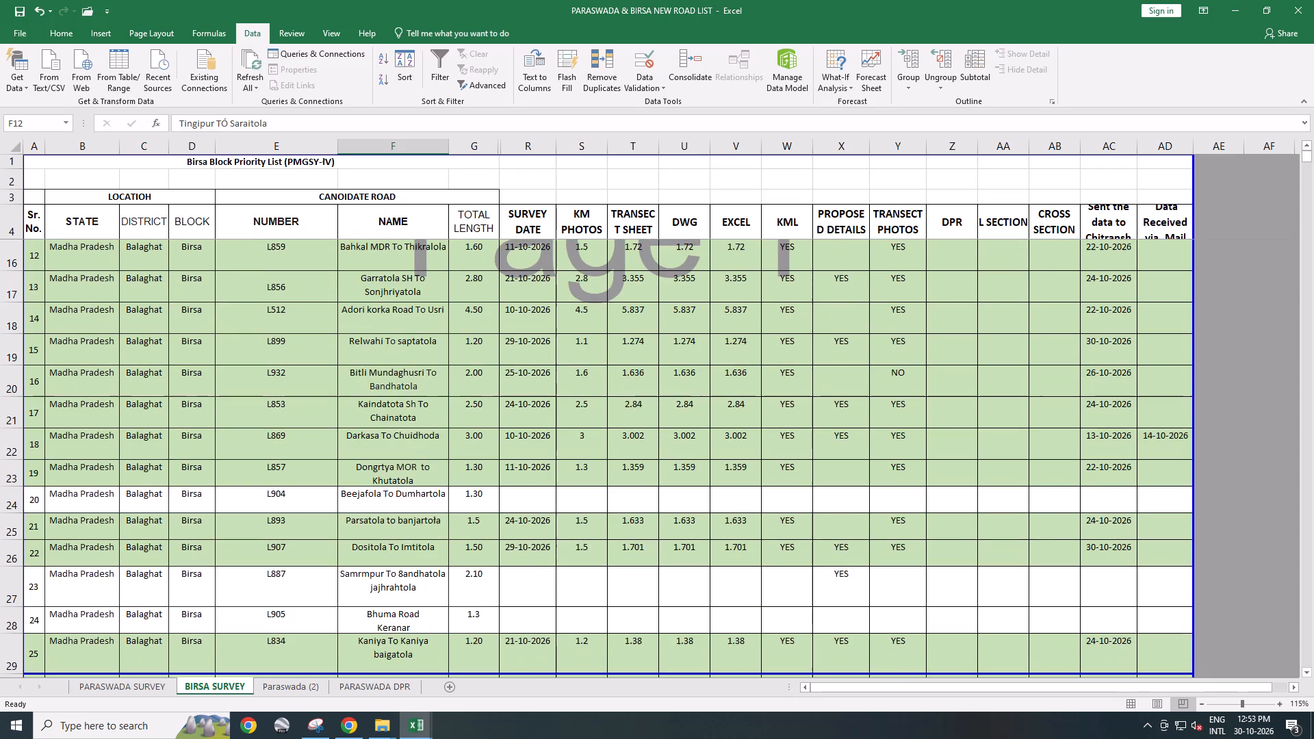
scroll(370, 496, "down", 3)
scroll(56, 484, "down", 5)
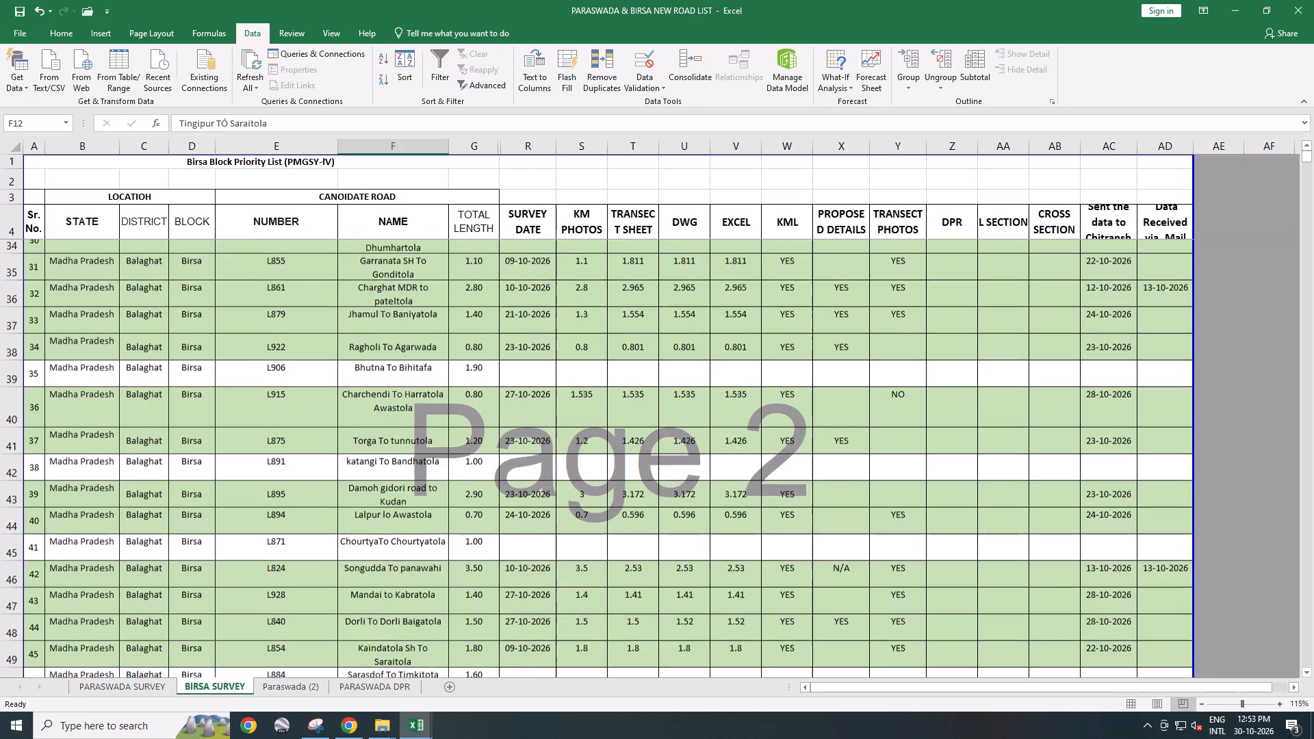
scroll(56, 484, "down", 2)
scroll(56, 484, "up", 4)
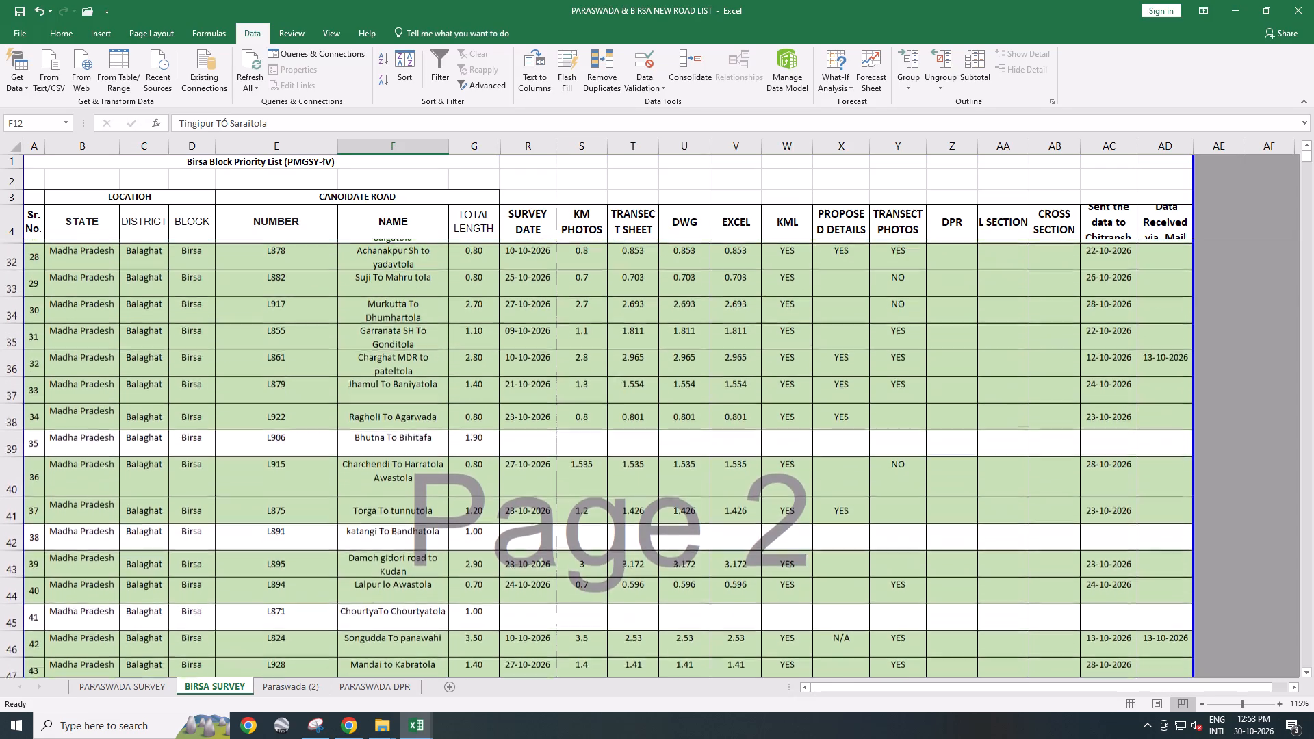
scroll(56, 484, "up", 1)
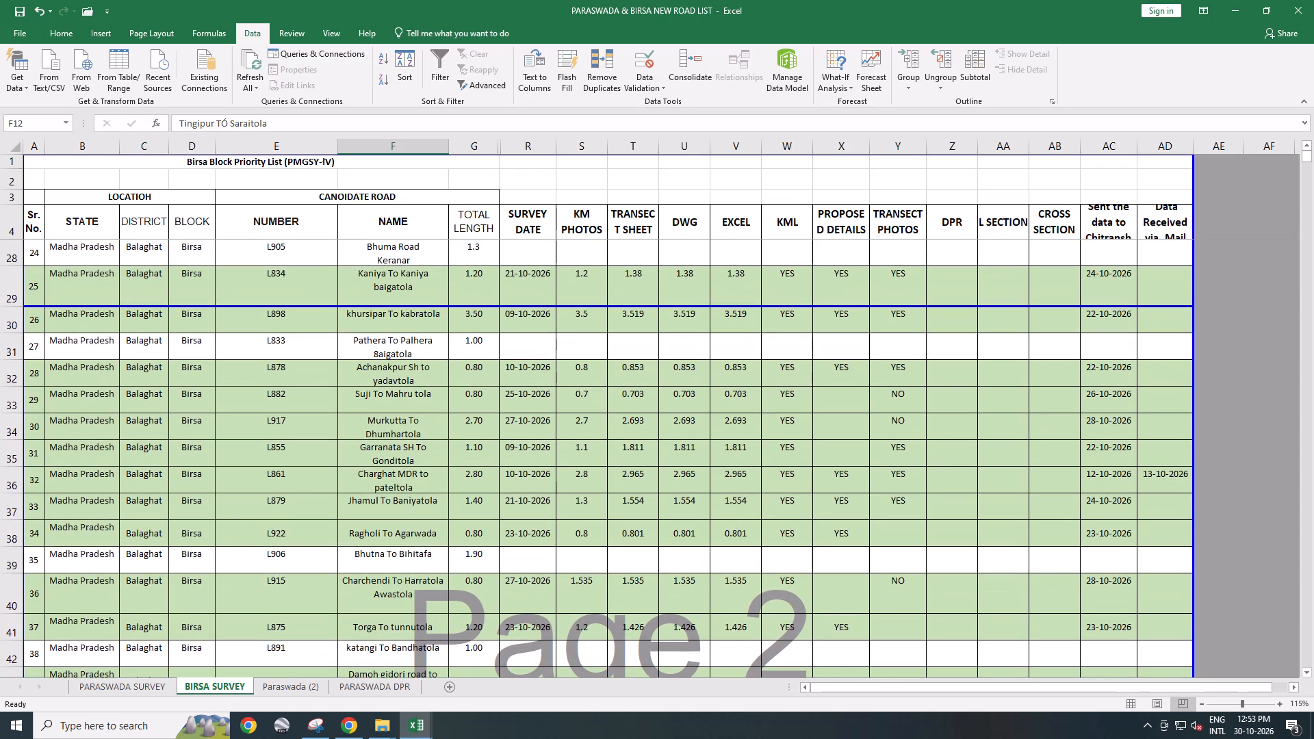
key("ctrl+p")
scroll(518, 465, "down", 1)
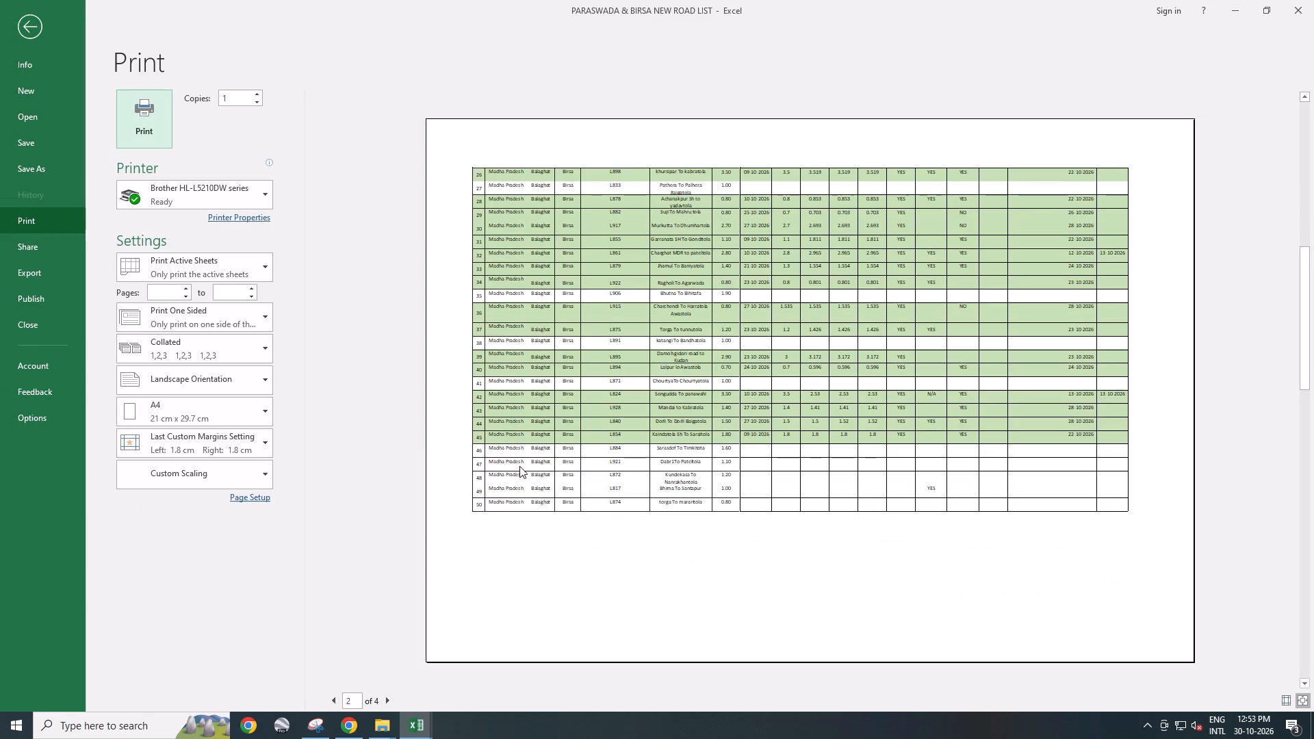
key("Escape")
scroll(301, 526, "up", 1)
scroll(250, 360, "up", 3)
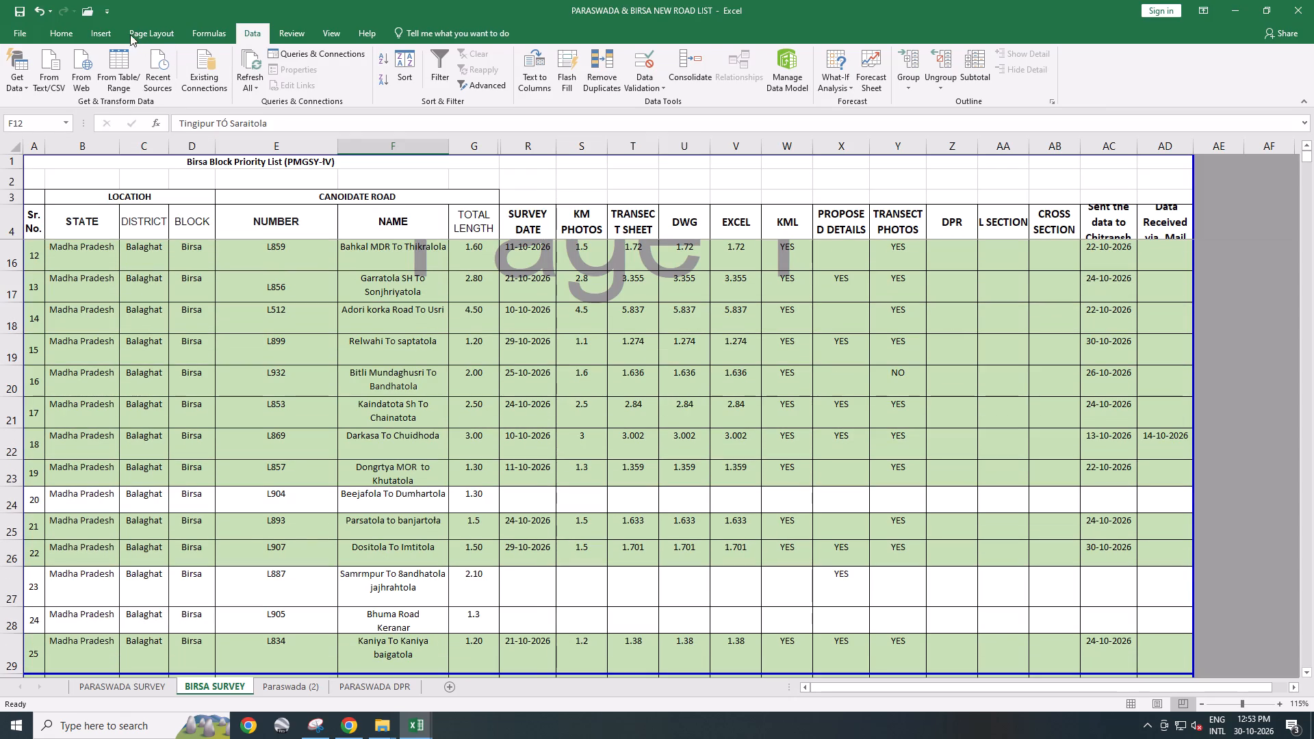
Set rows 1 to 4 as the print title rows repeated at the top of every page of the BIRSA SURVEY sheet.
left_click(107, 34)
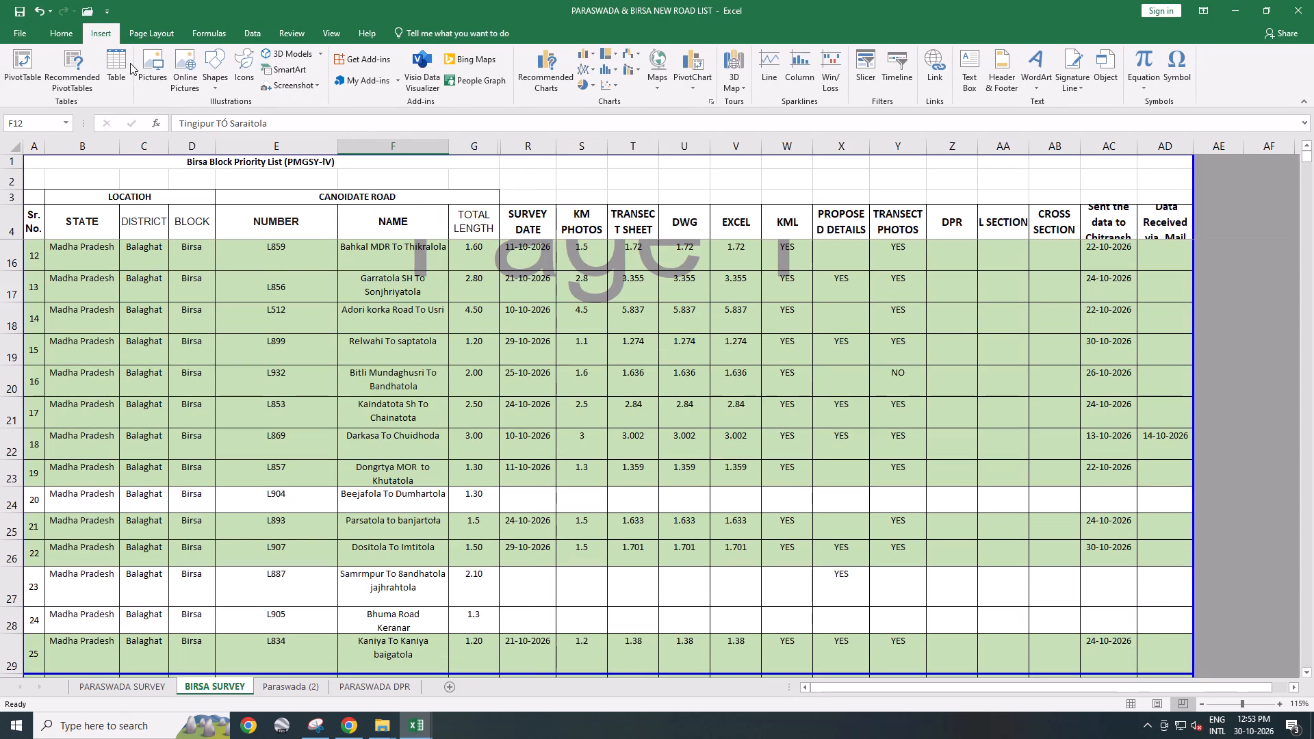
left_click(148, 31)
left_click(310, 60)
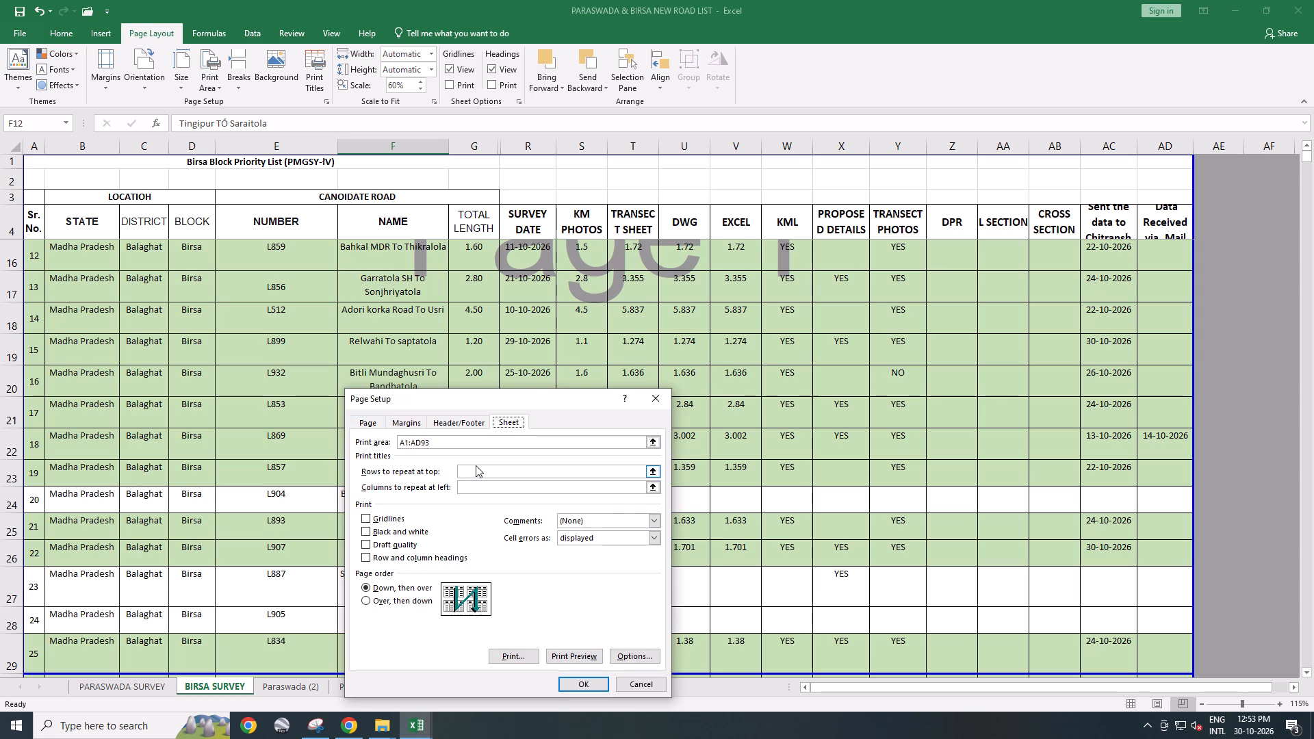
left_click(476, 465)
left_click_drag(22, 162, 22, 180)
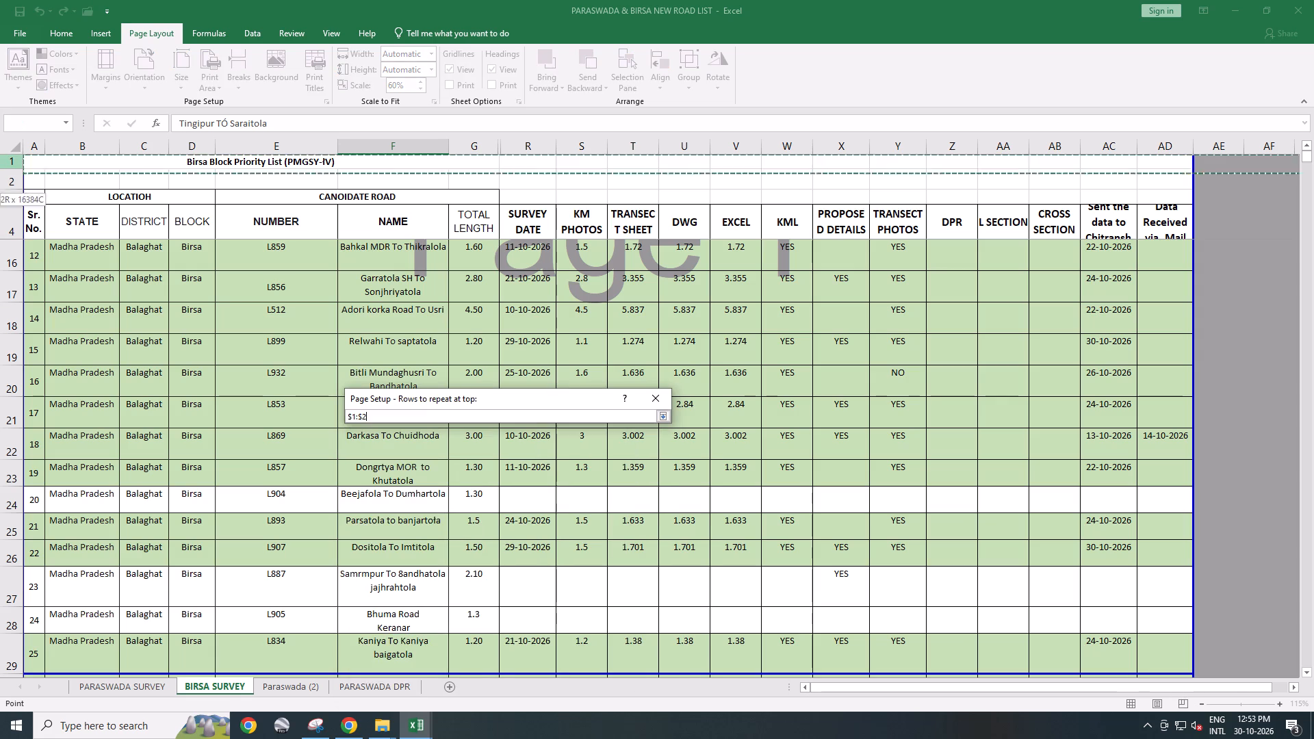
left_click_drag(22, 180, 23, 216)
left_click(577, 681)
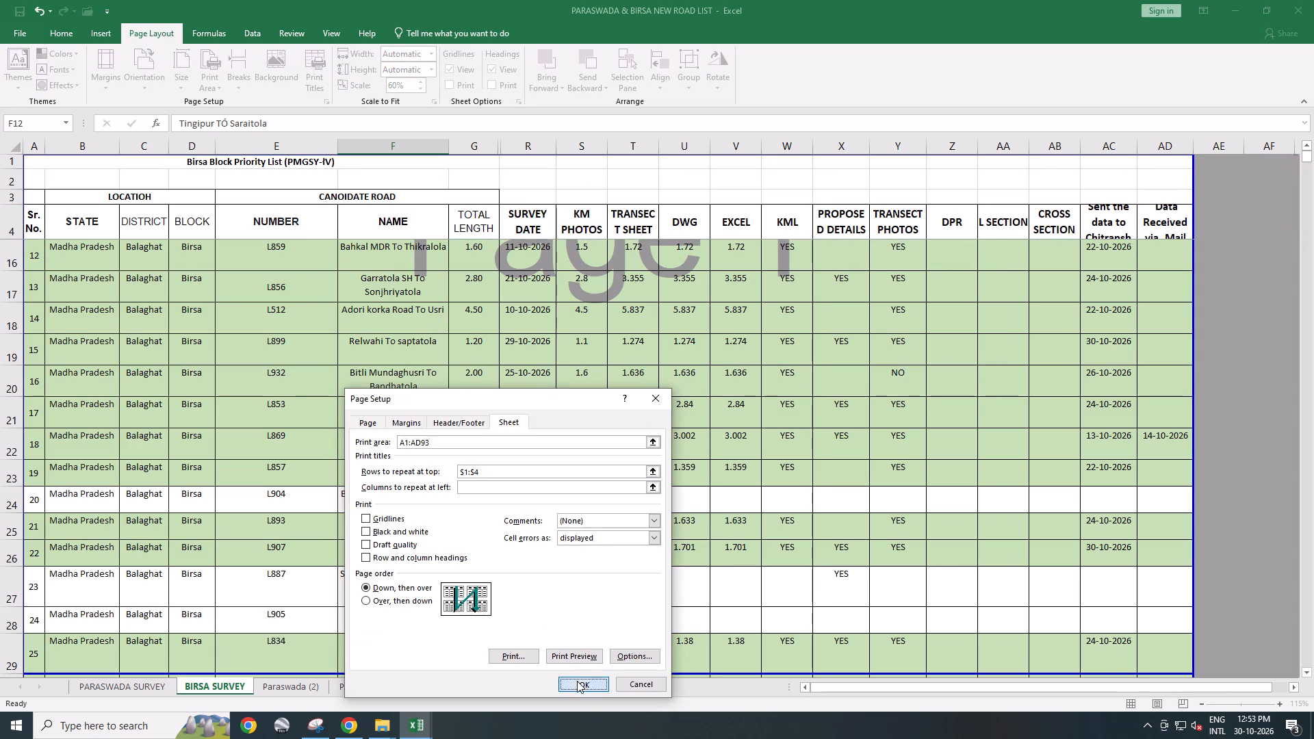
Move the page break below the totals row 83 down past the BIRSA summary table so both share one page.
key("ctrl+p")
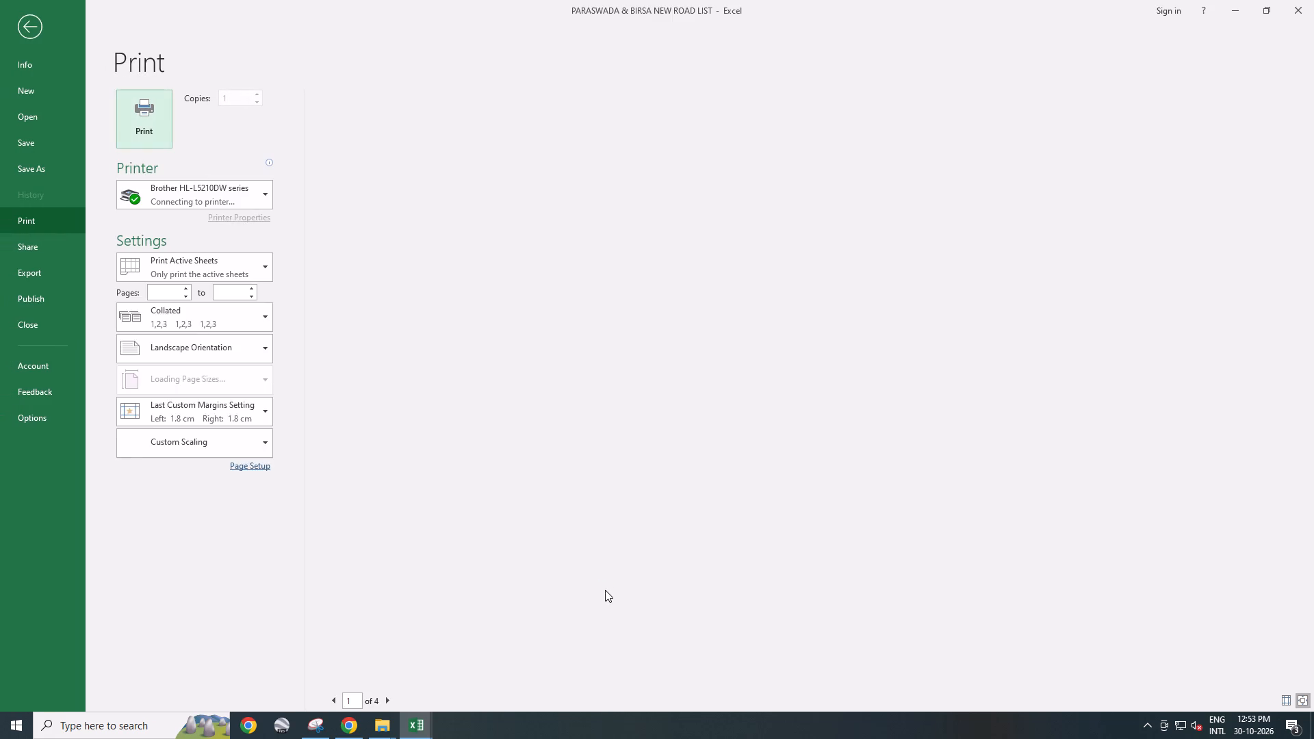
scroll(756, 531, "down", 2)
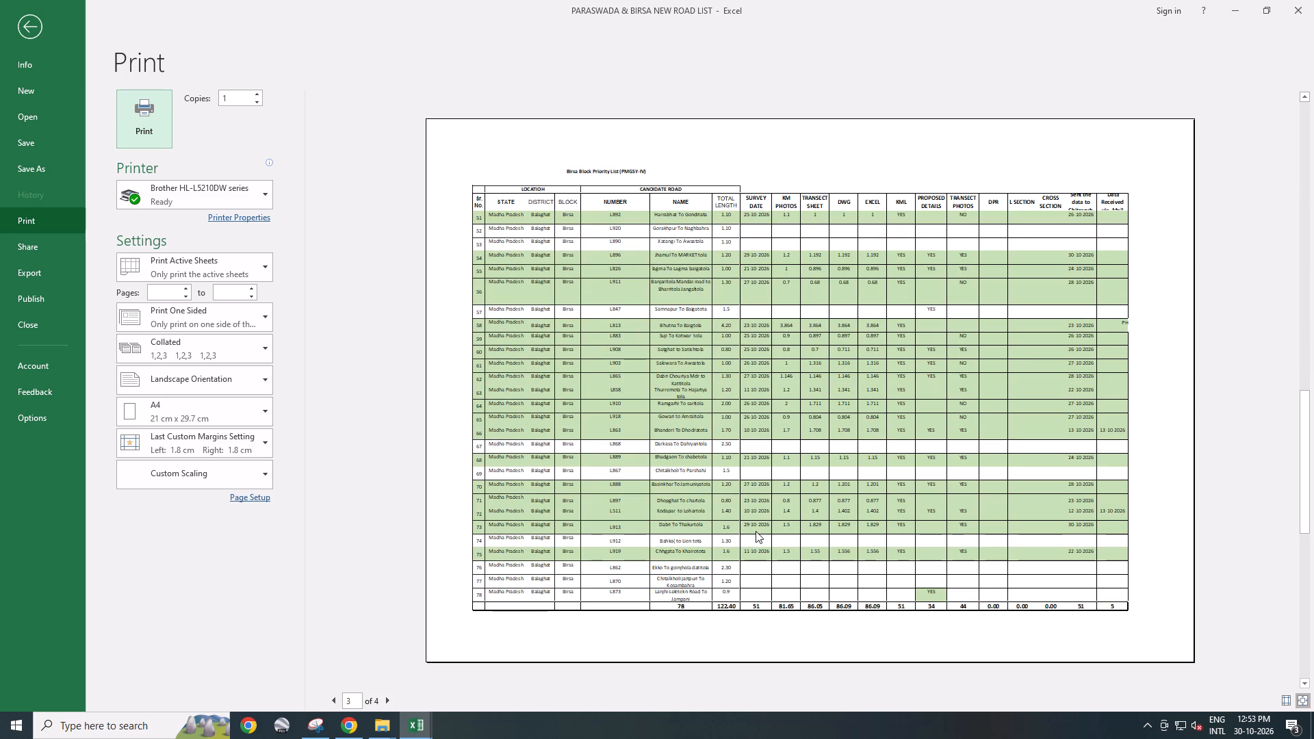
scroll(756, 531, "down", 2)
scroll(756, 531, "up", 2)
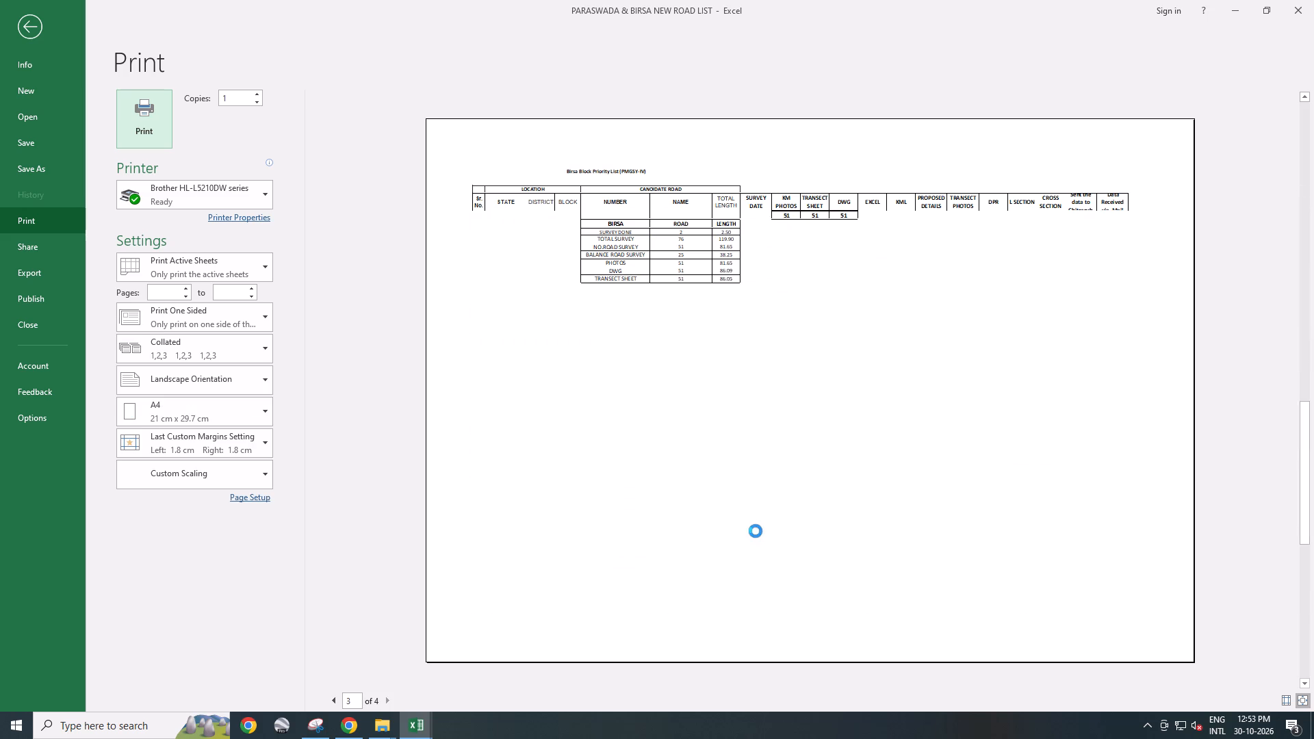
key("Escape")
scroll(690, 526, "down", 8)
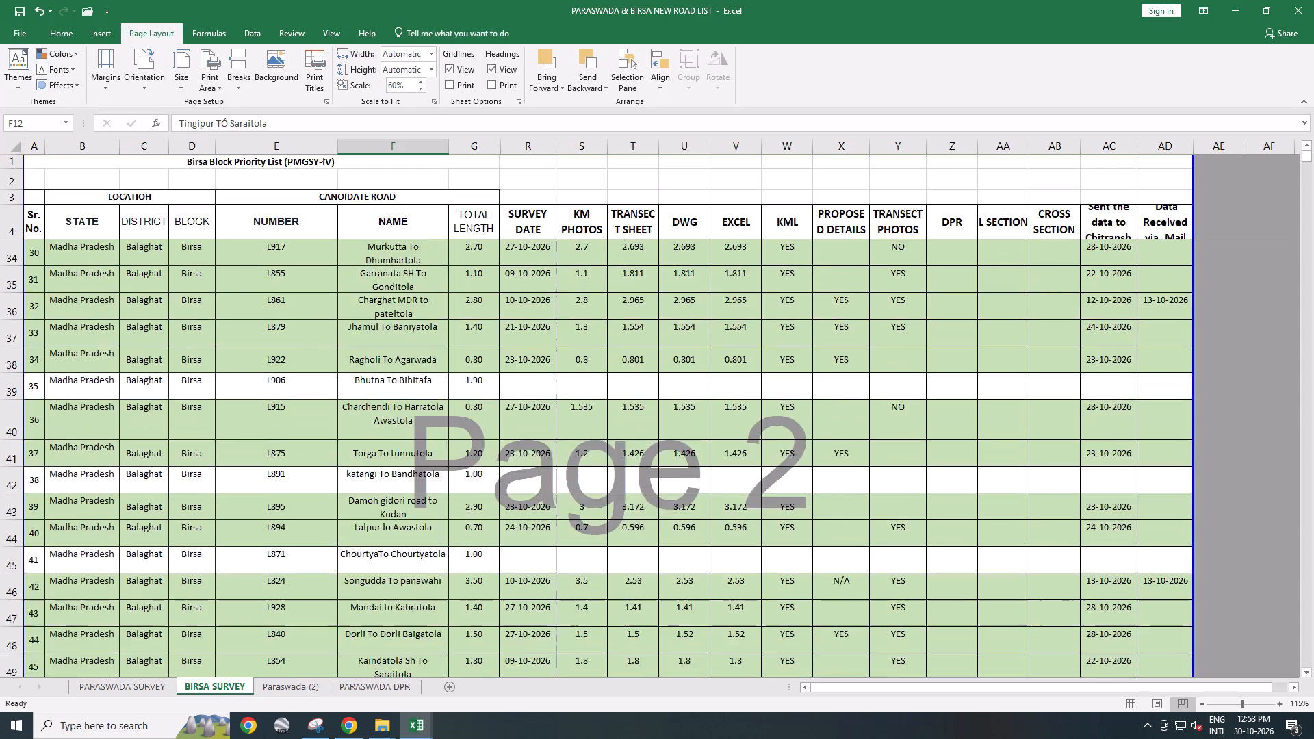
scroll(691, 527, "down", 14)
scroll(639, 447, "up", 1)
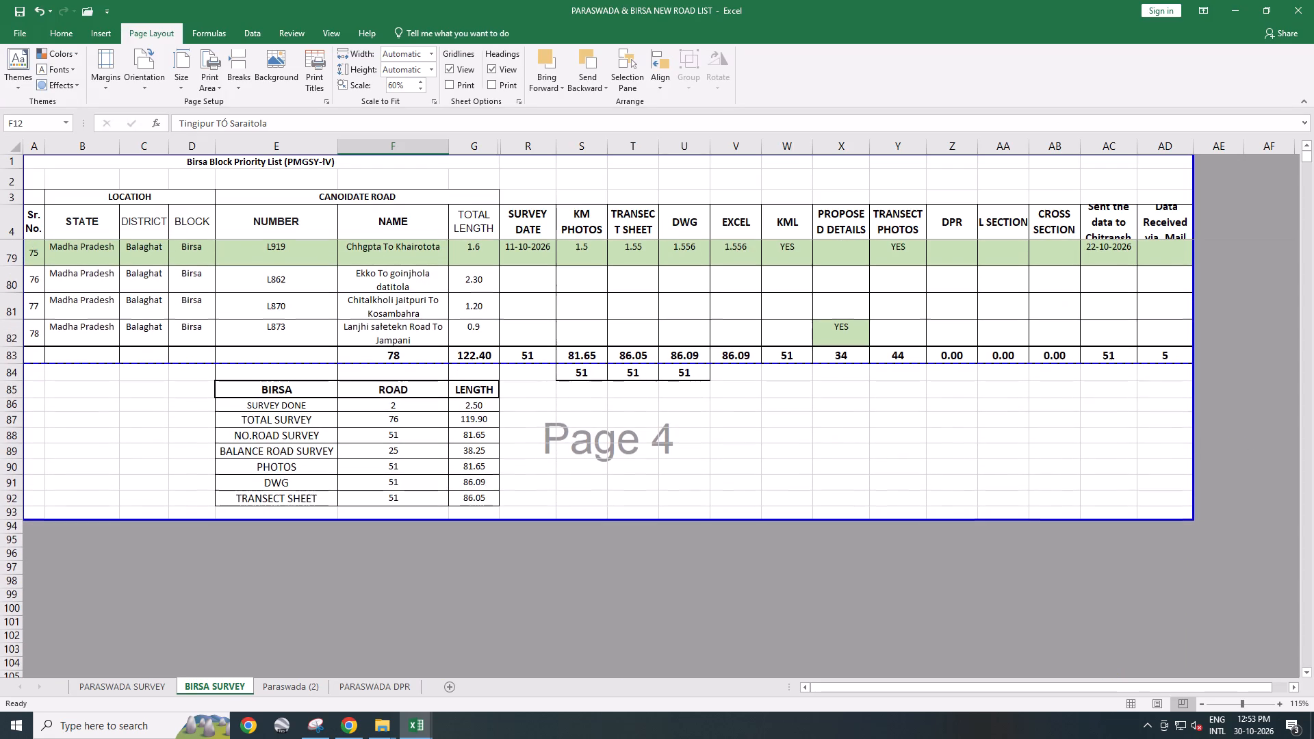
left_click_drag(633, 365, 649, 571)
Set the print scaling of the BIRSA SURVEY sheet to 65% of normal size and check the pages in the preview.
key("ctrl+p")
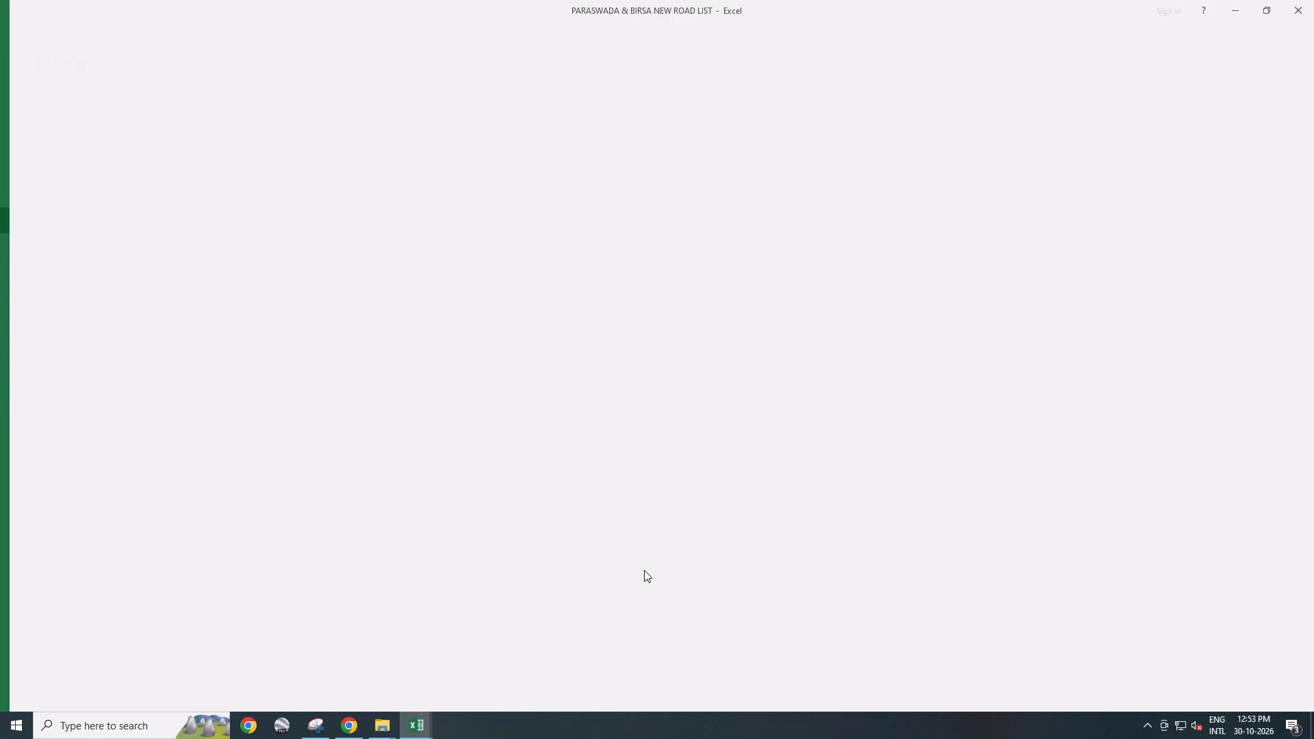
scroll(806, 482, "down", 7)
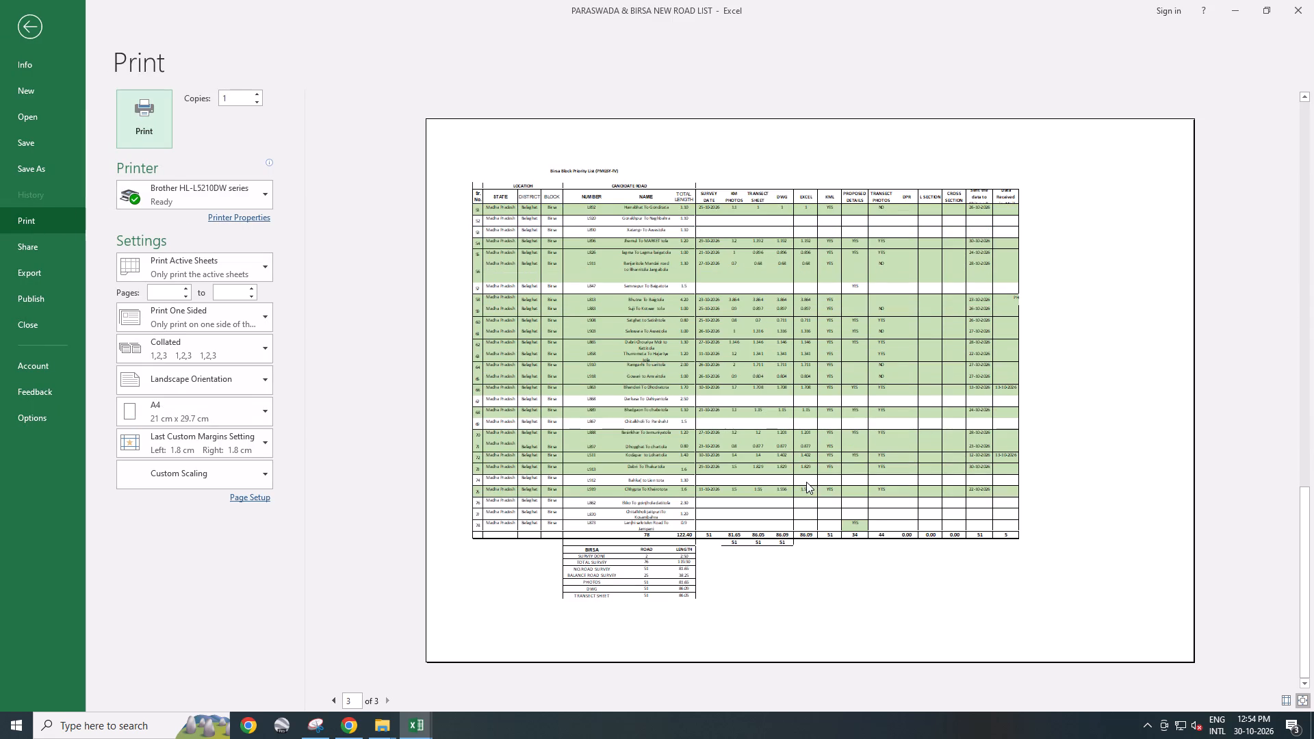
scroll(806, 482, "down", 2)
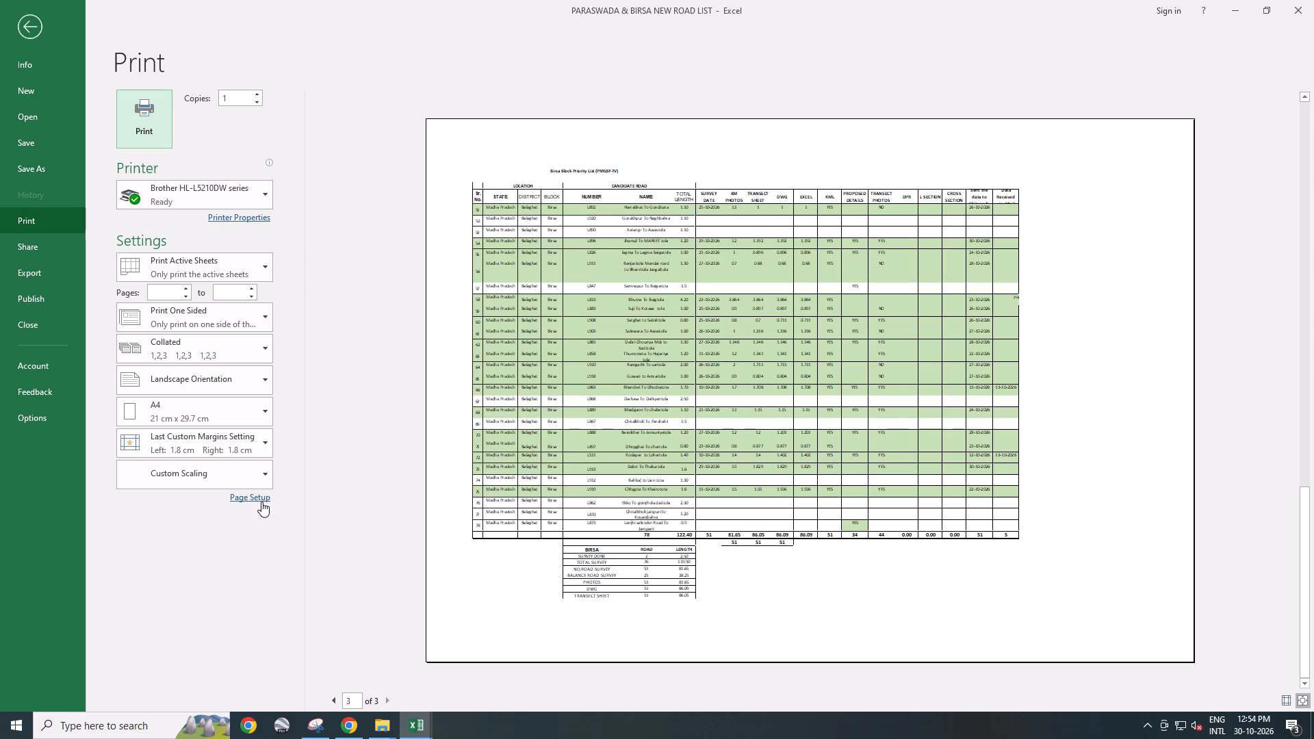
left_click(261, 502)
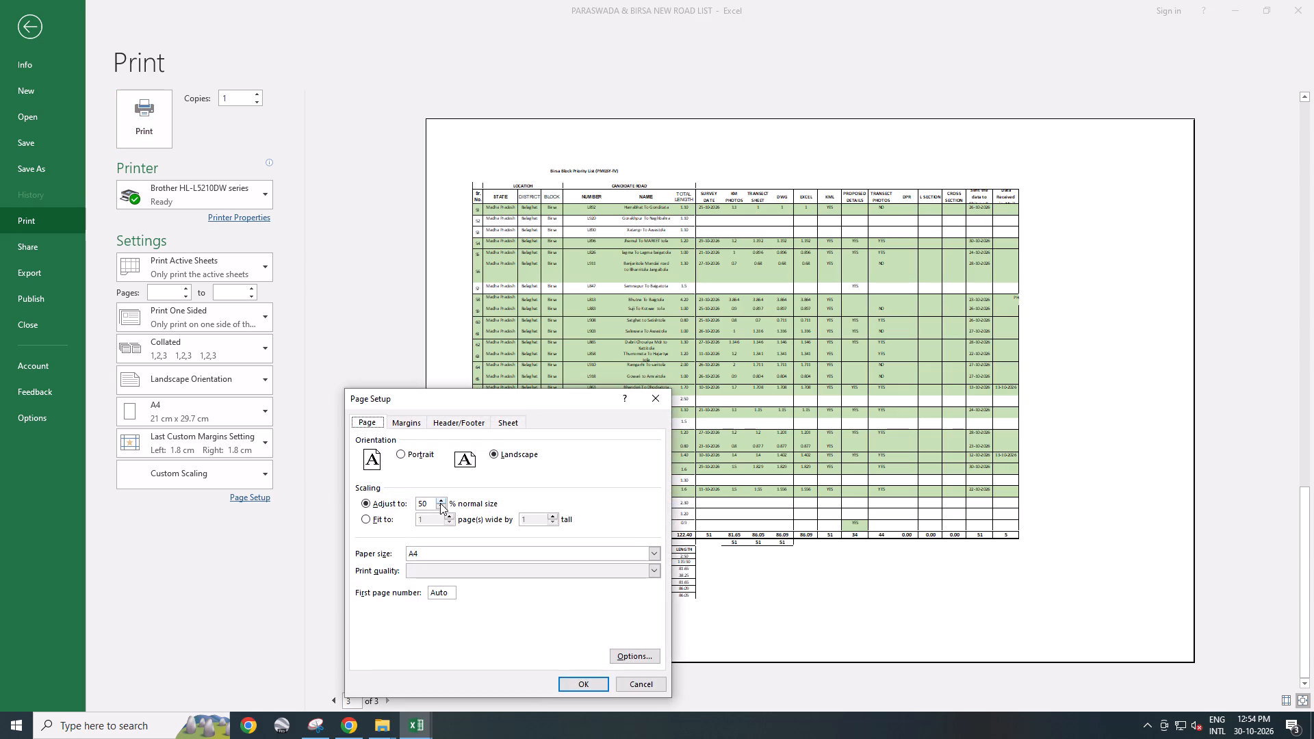
triple_click(440, 503)
left_click(578, 689)
scroll(910, 508, "down", 4)
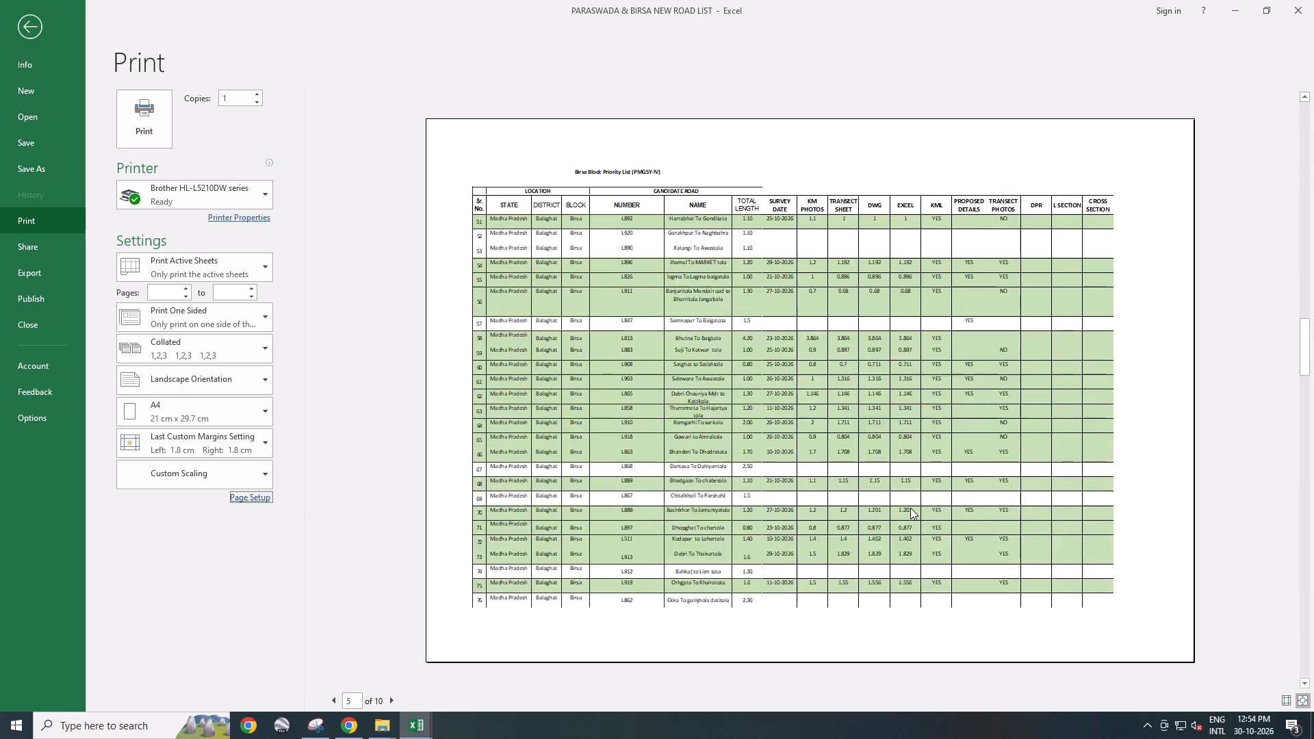
scroll(910, 508, "down", 8)
key("Escape")
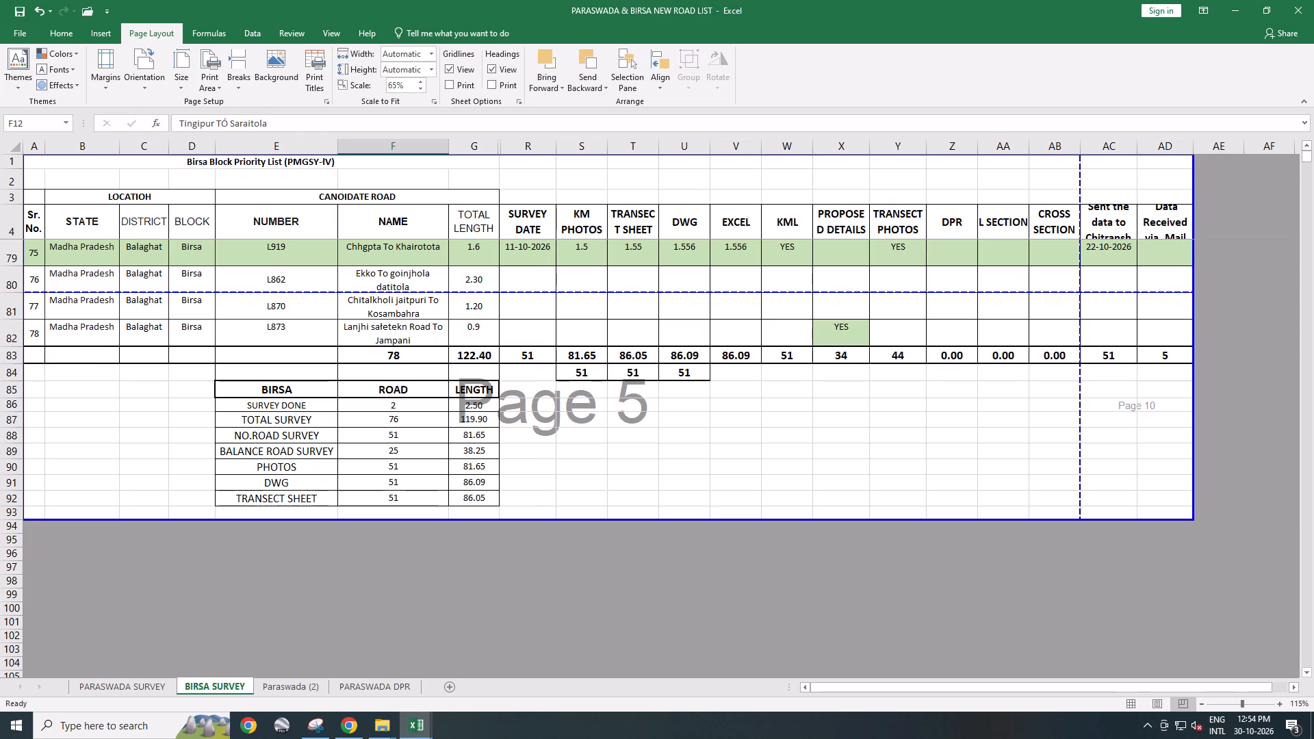
Move the vertical page break before column AC out past column AD and check the pages in the print preview.
left_click_drag(1083, 265, 1278, 288)
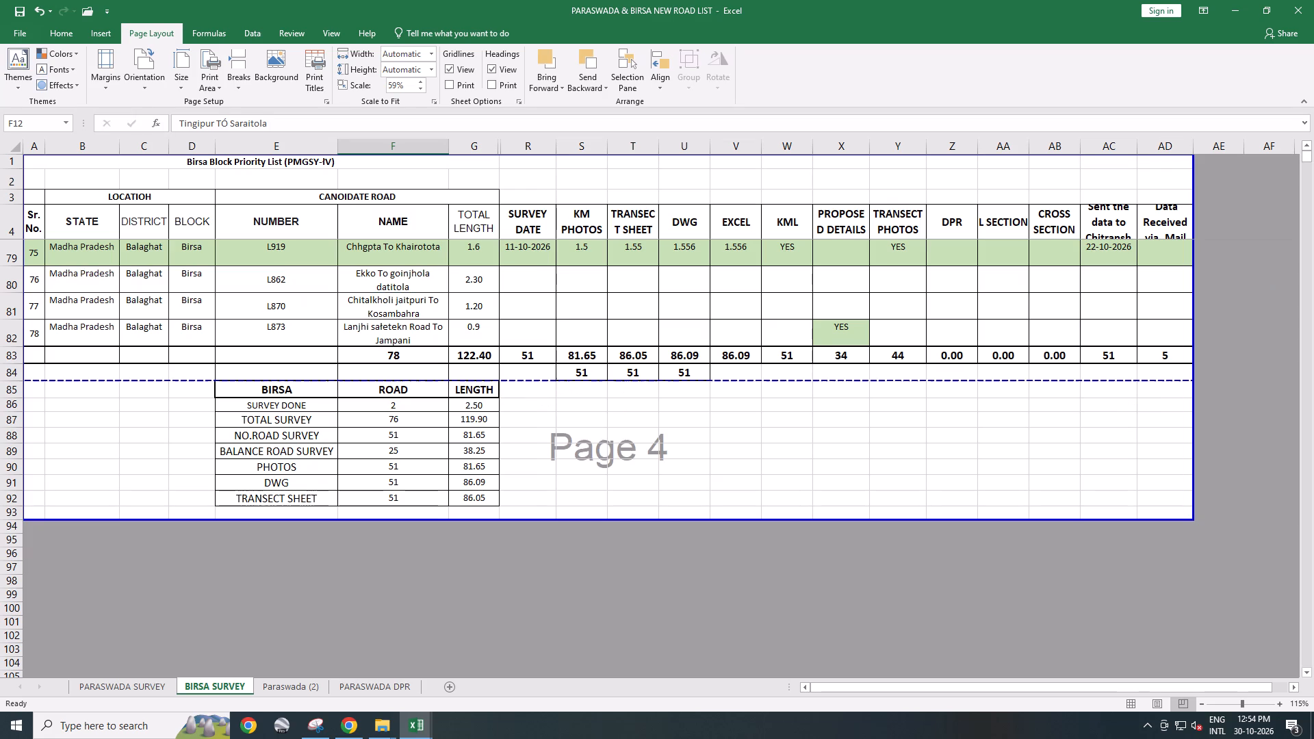
key("ctrl+p")
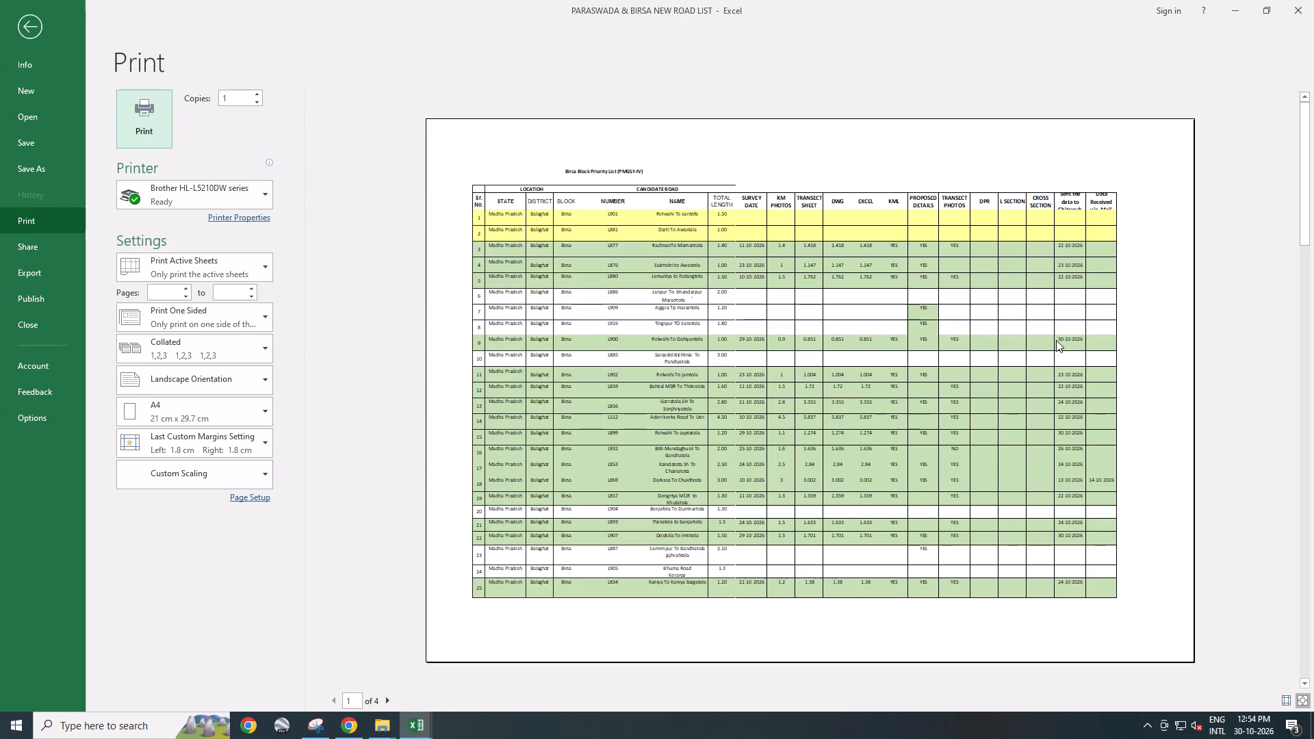
scroll(1056, 340, "down", 9)
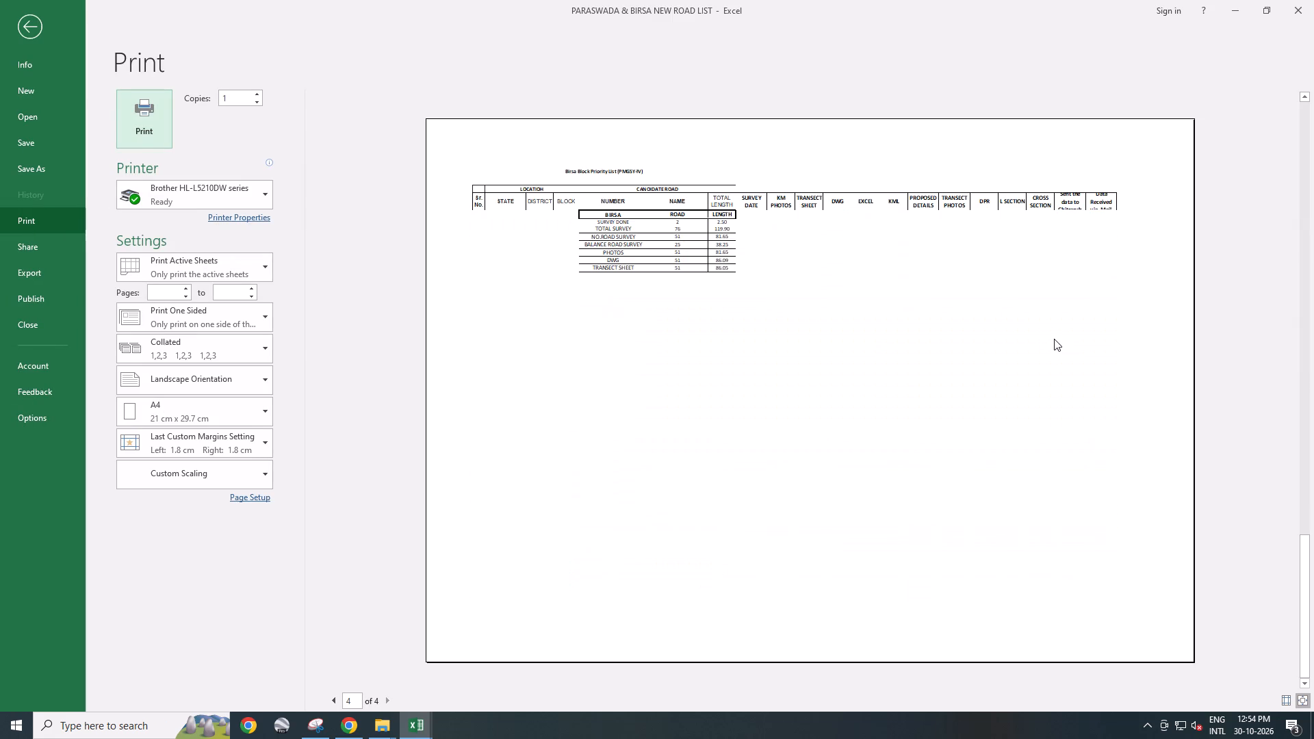
scroll(1053, 338, "up", 4)
scroll(780, 413, "up", 3)
Center the BIRSA SURVEY printout horizontally on the page.
left_click(261, 497)
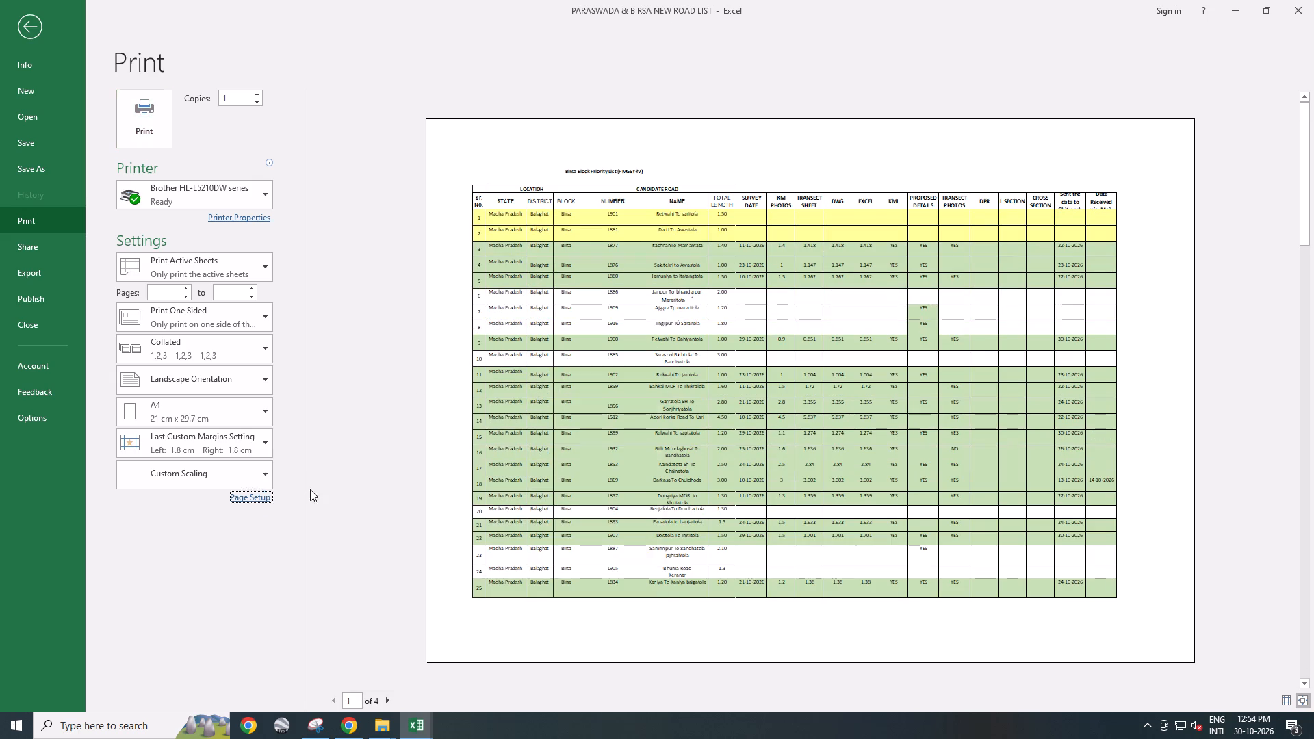
left_click(419, 426)
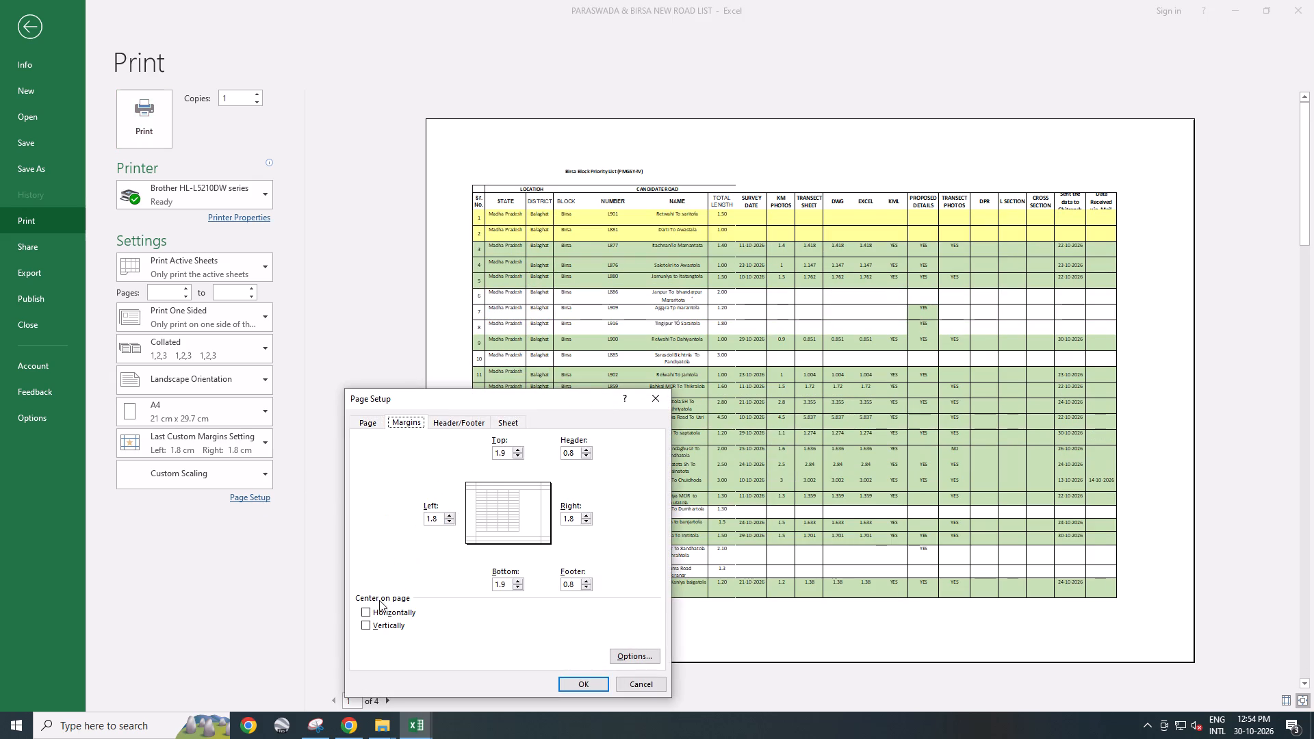
left_click(366, 610)
left_click(567, 683)
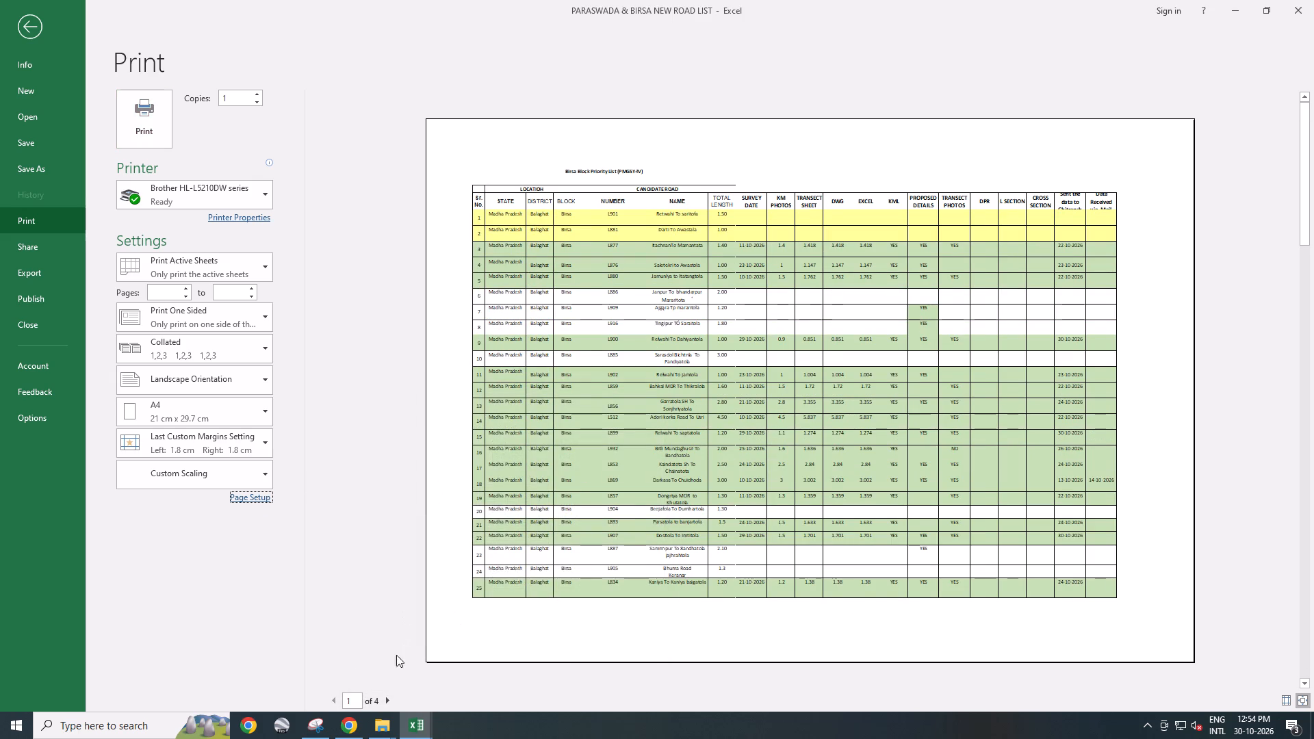
Set the left, right, header and footer margins to 0 cm and check the result in the print preview.
left_click(264, 501)
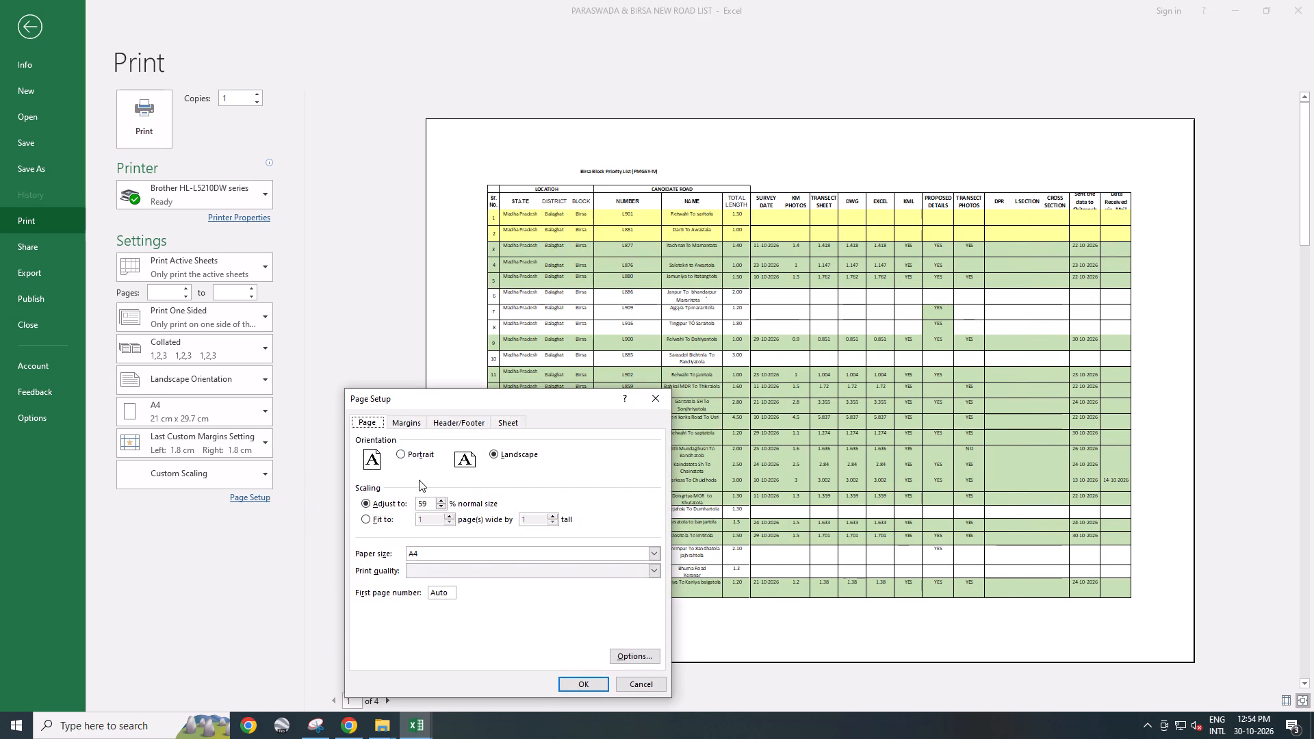
left_click(407, 427)
left_click_drag(437, 517, 413, 516)
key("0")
key("Tab")
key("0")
key("Tab")
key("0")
key("Tab")
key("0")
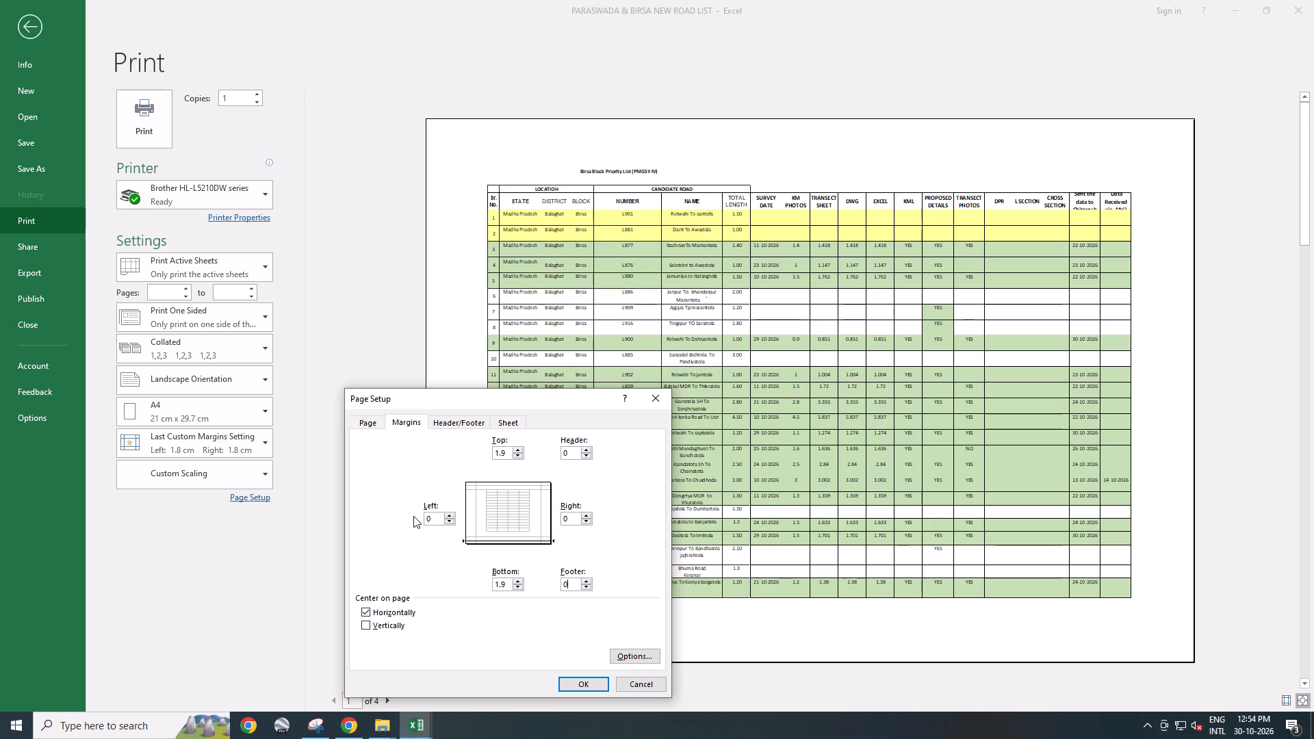
key("Tab")
scroll(414, 516, "down", 1)
left_click(571, 678)
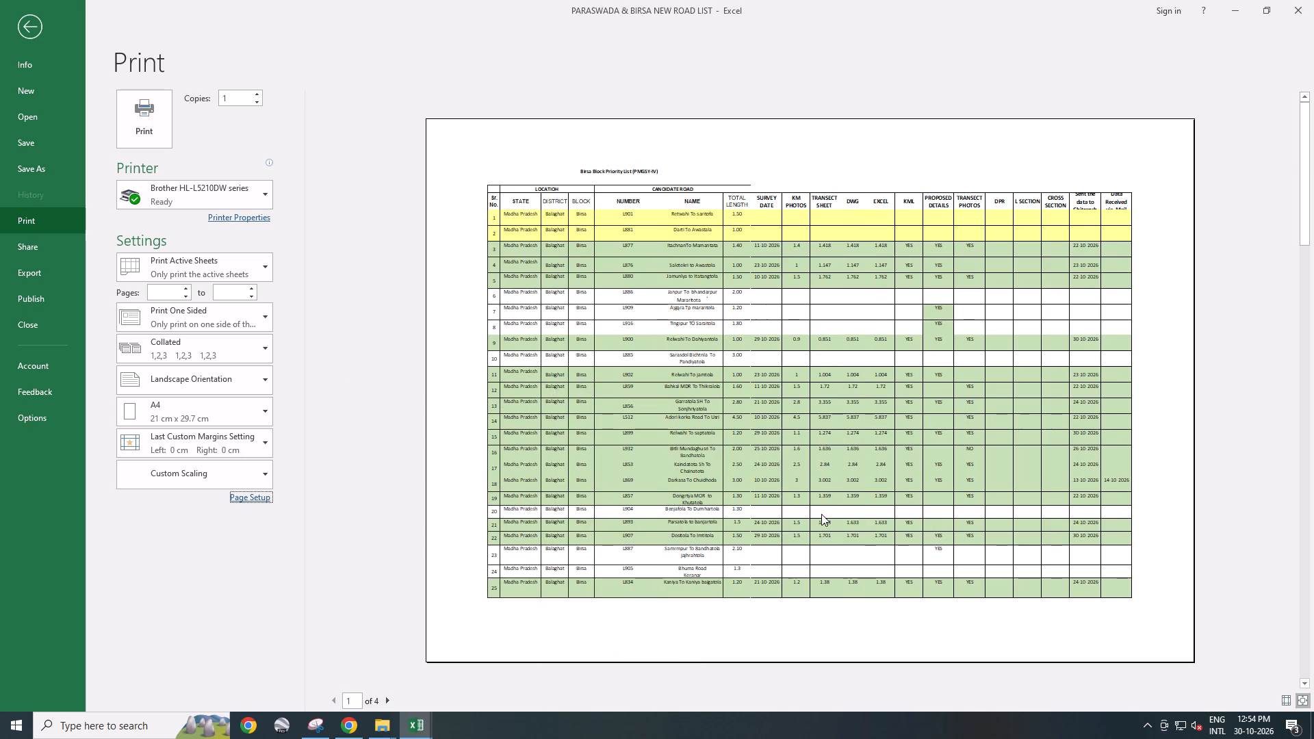
scroll(838, 454, "down", 10)
key("Escape")
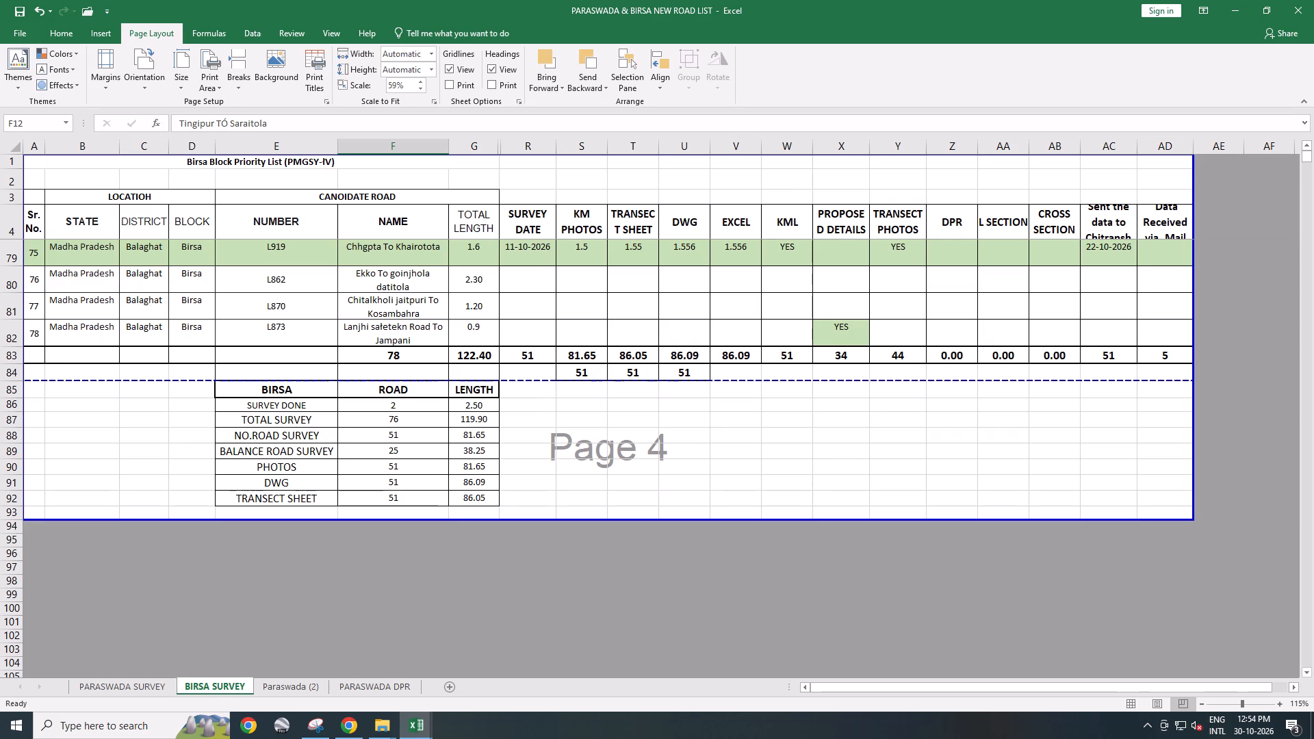
Set the top and bottom page margins to 0.8 cm and check the last page in the print preview.
scroll(513, 469, "up", 18)
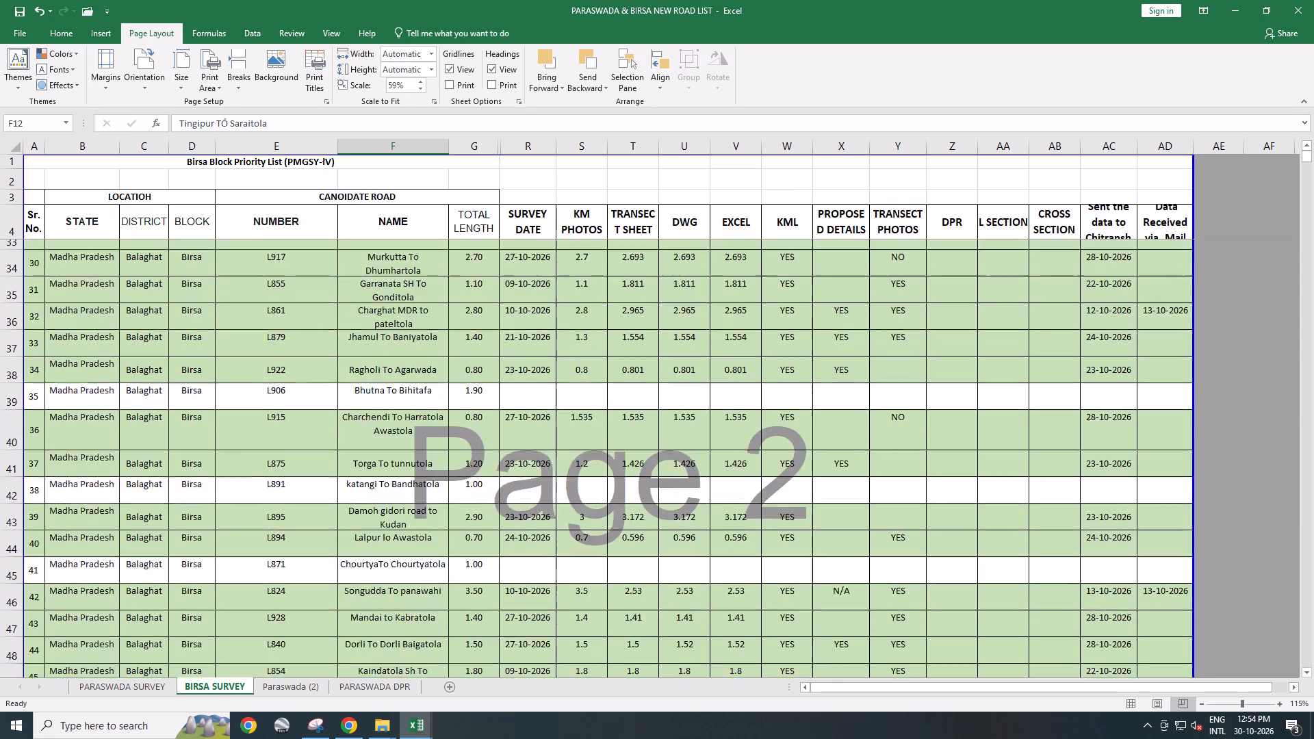
scroll(514, 469, "up", 19)
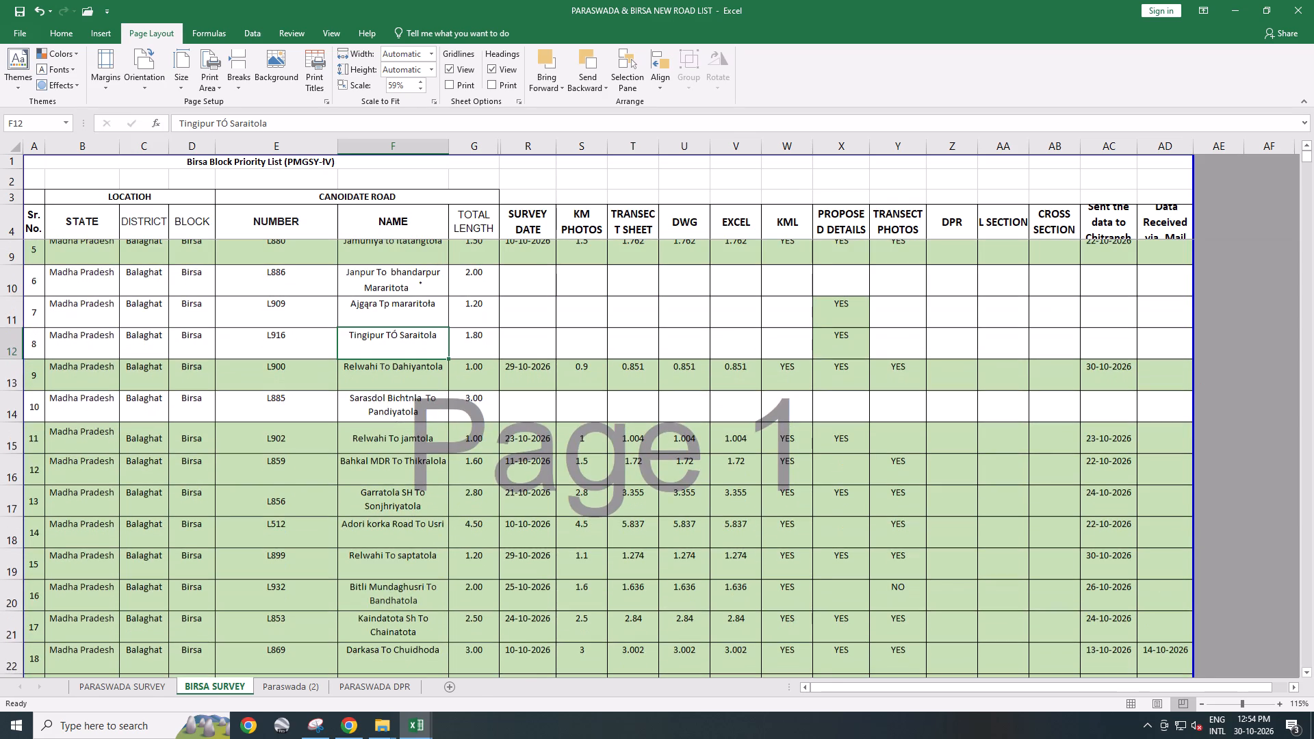
key("ctrl+p")
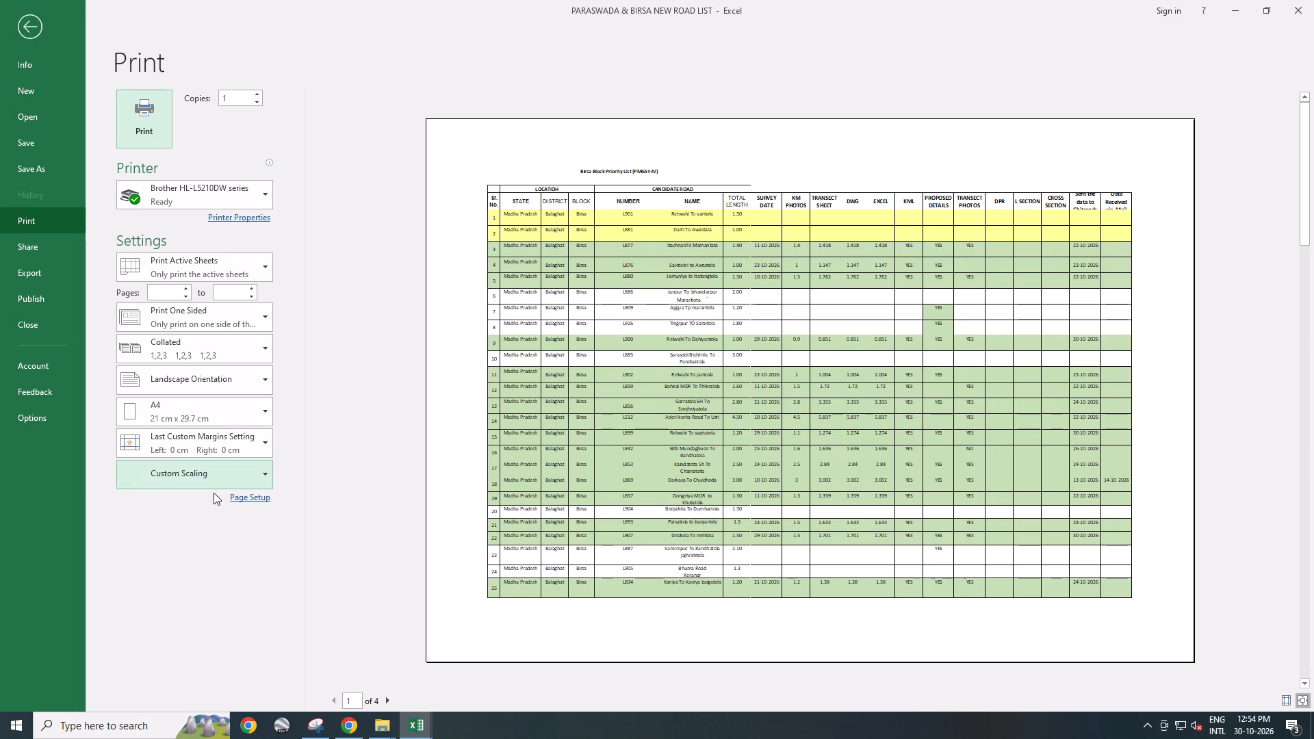
left_click(272, 494)
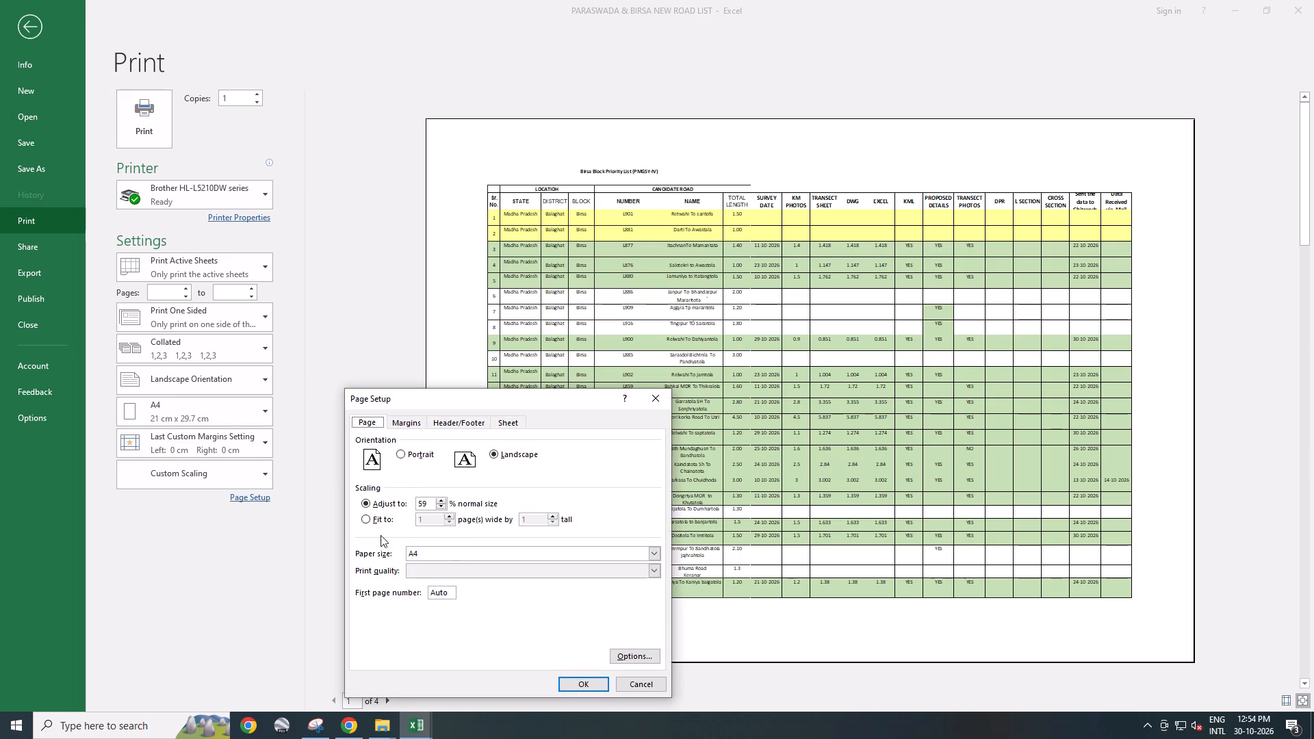
left_click(413, 427)
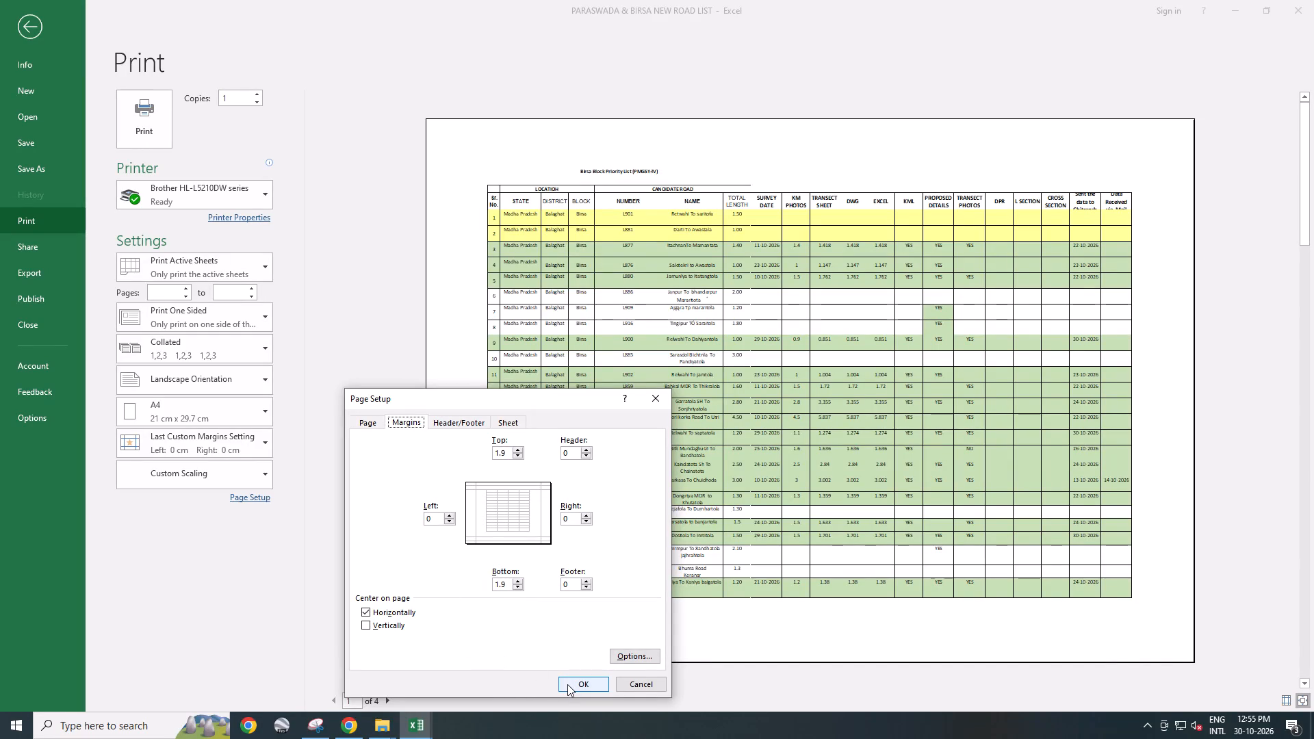
left_click_drag(509, 448, 471, 448)
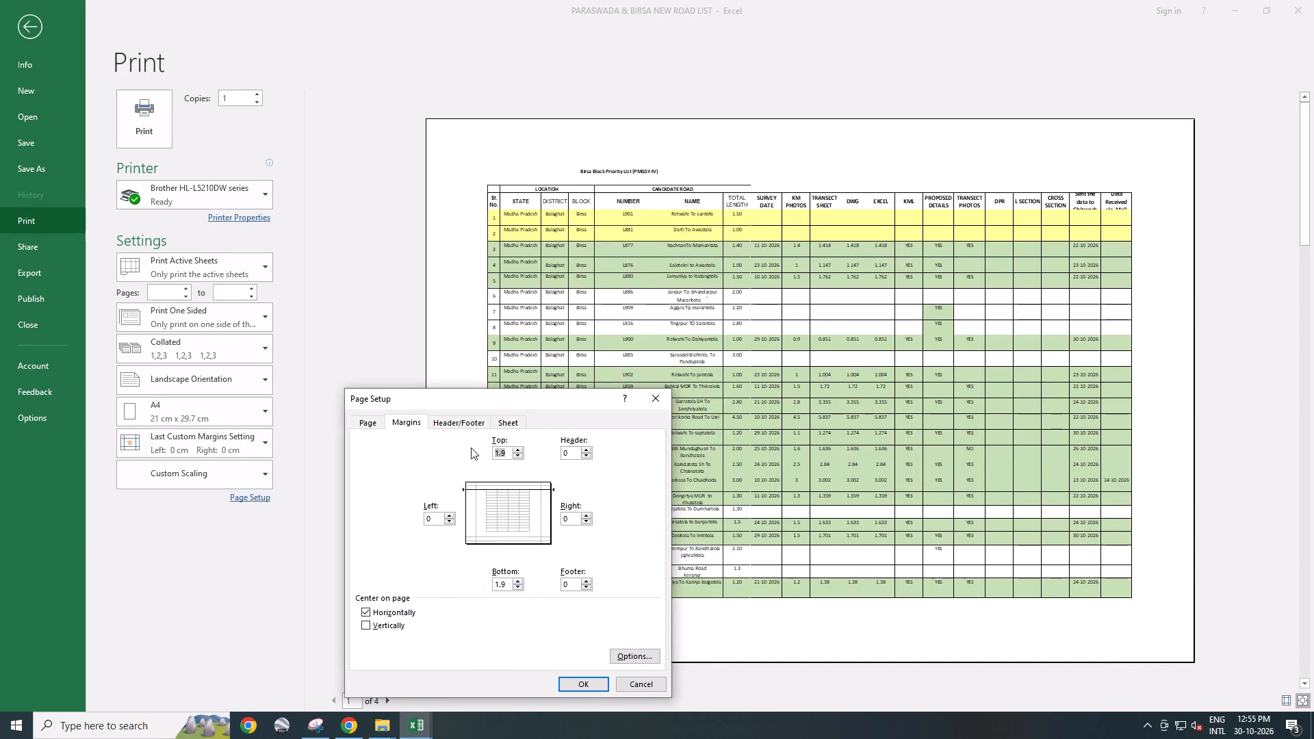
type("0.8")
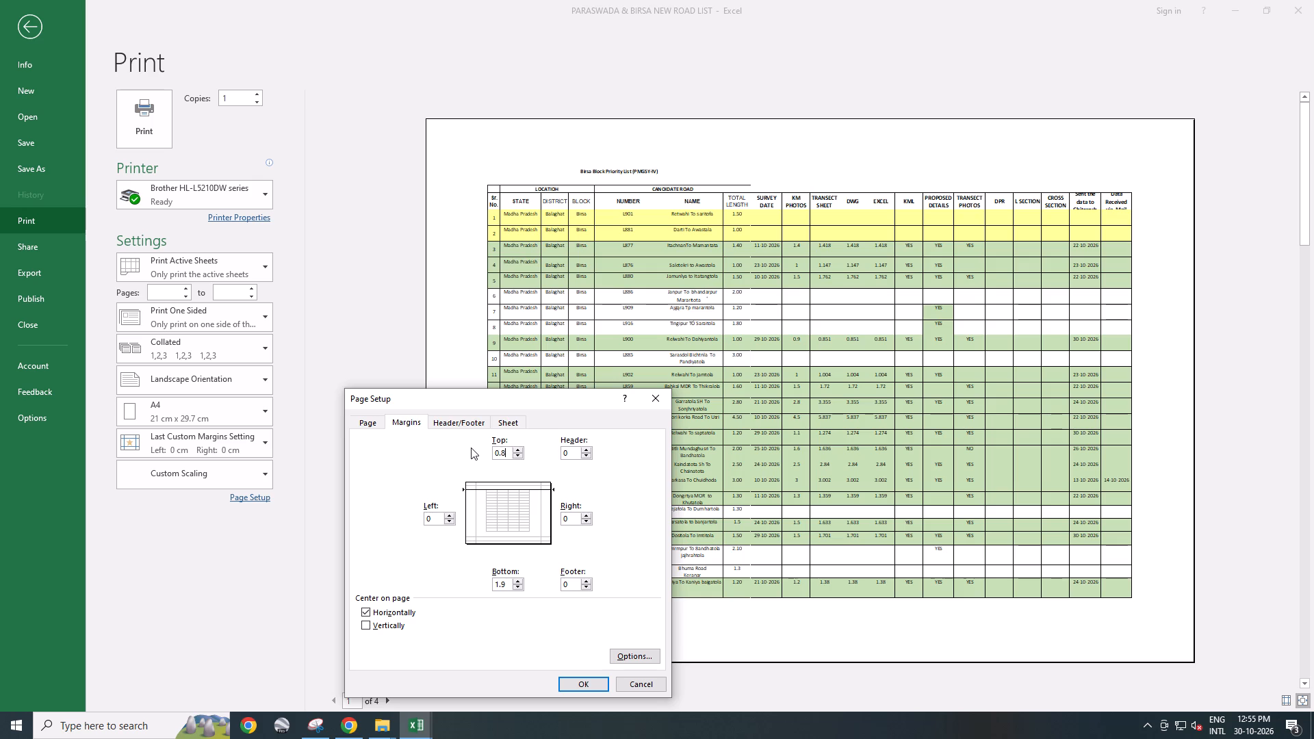
left_click_drag(508, 586, 448, 576)
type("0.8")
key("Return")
scroll(686, 510, "down", 14)
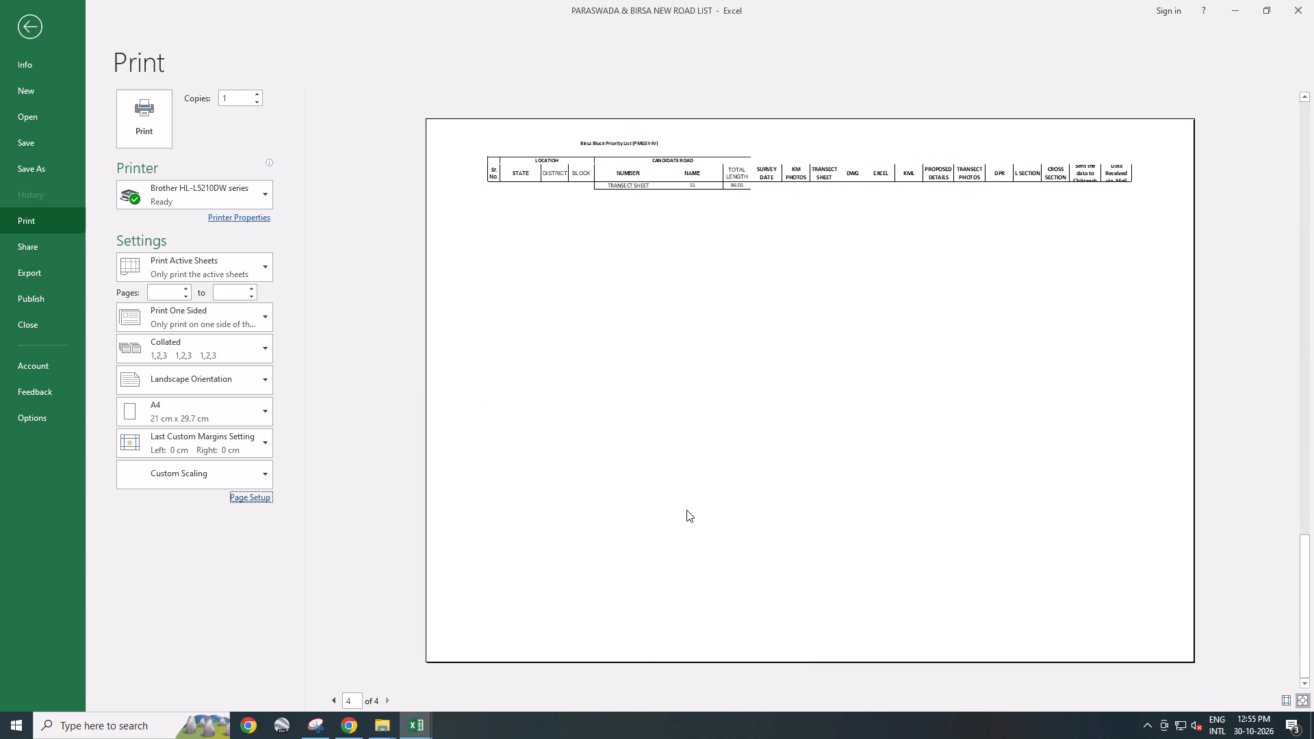
Move the horizontal page break before row 92 down past the end of the print area and check the pages in the print preview.
scroll(686, 510, "down", 2)
key("Escape")
scroll(623, 535, "down", 4)
scroll(626, 539, "up", 1)
scroll(626, 541, "down", 3)
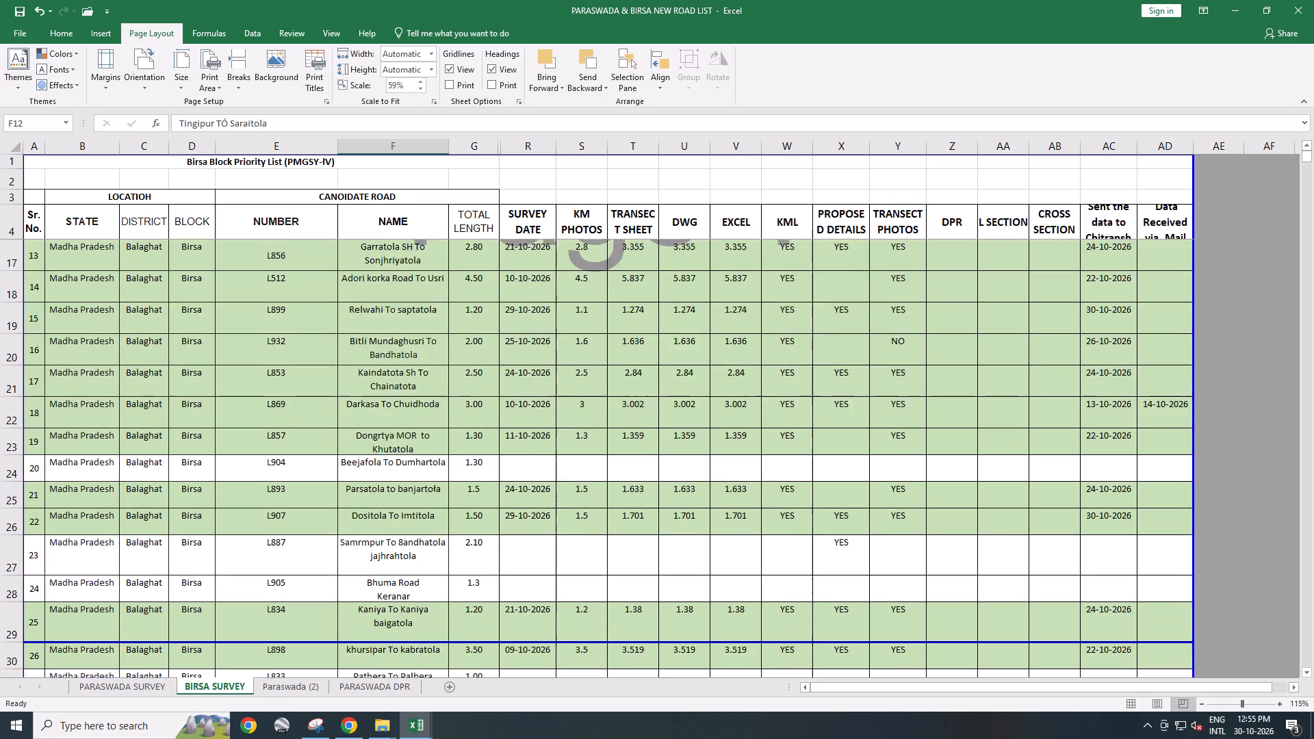
scroll(626, 541, "down", 19)
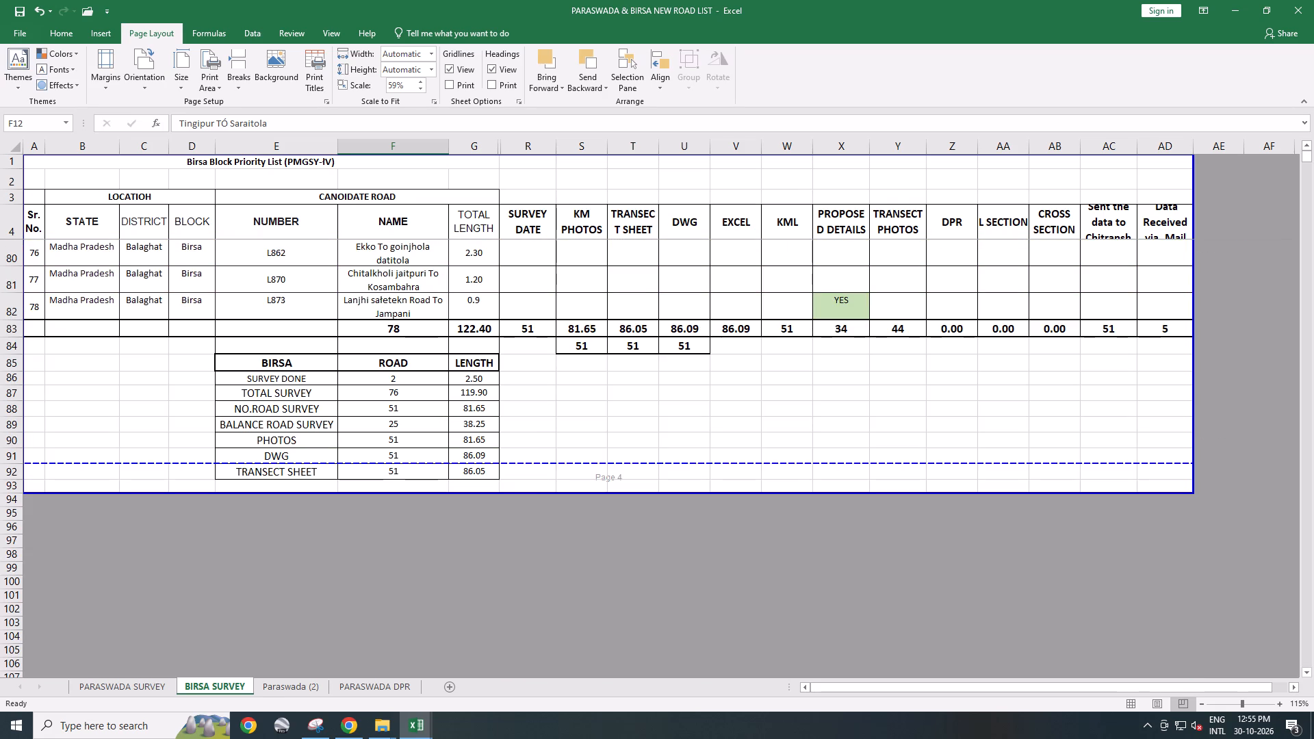
left_click_drag(602, 463, 609, 517)
key("ctrl+p")
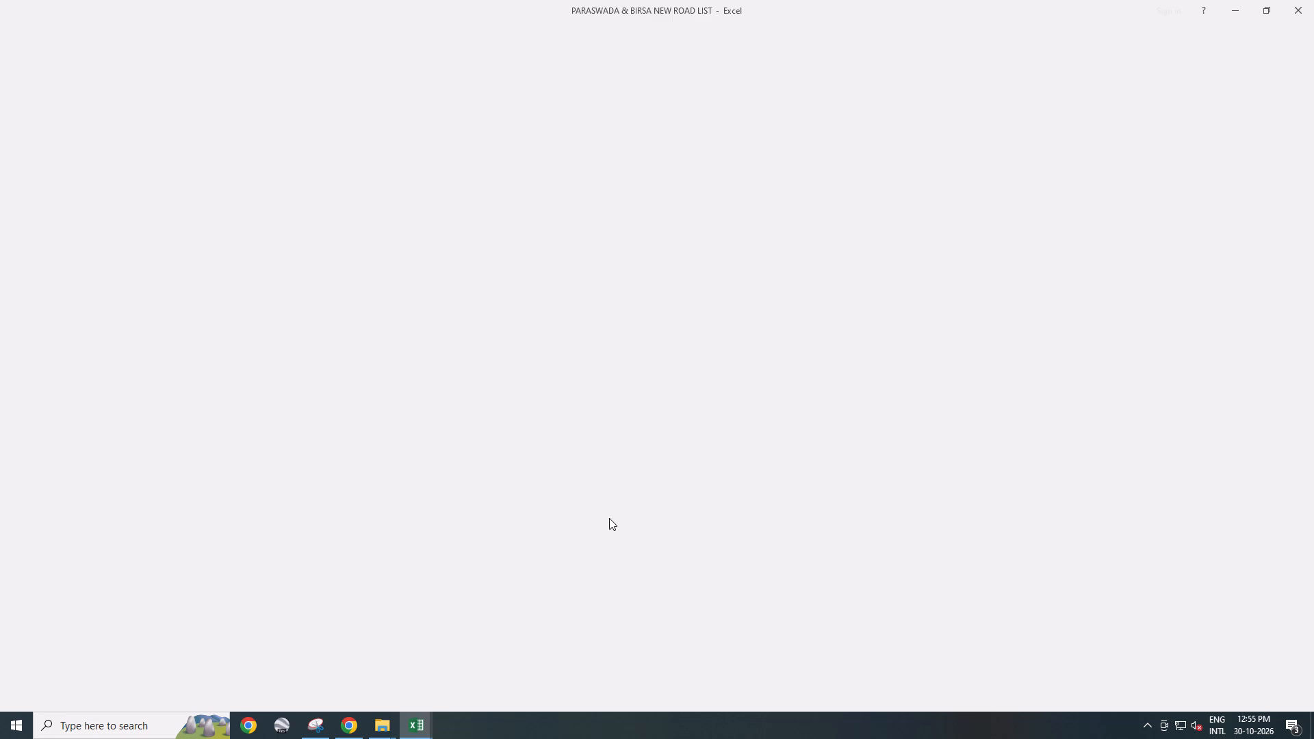
scroll(742, 423, "down", 14)
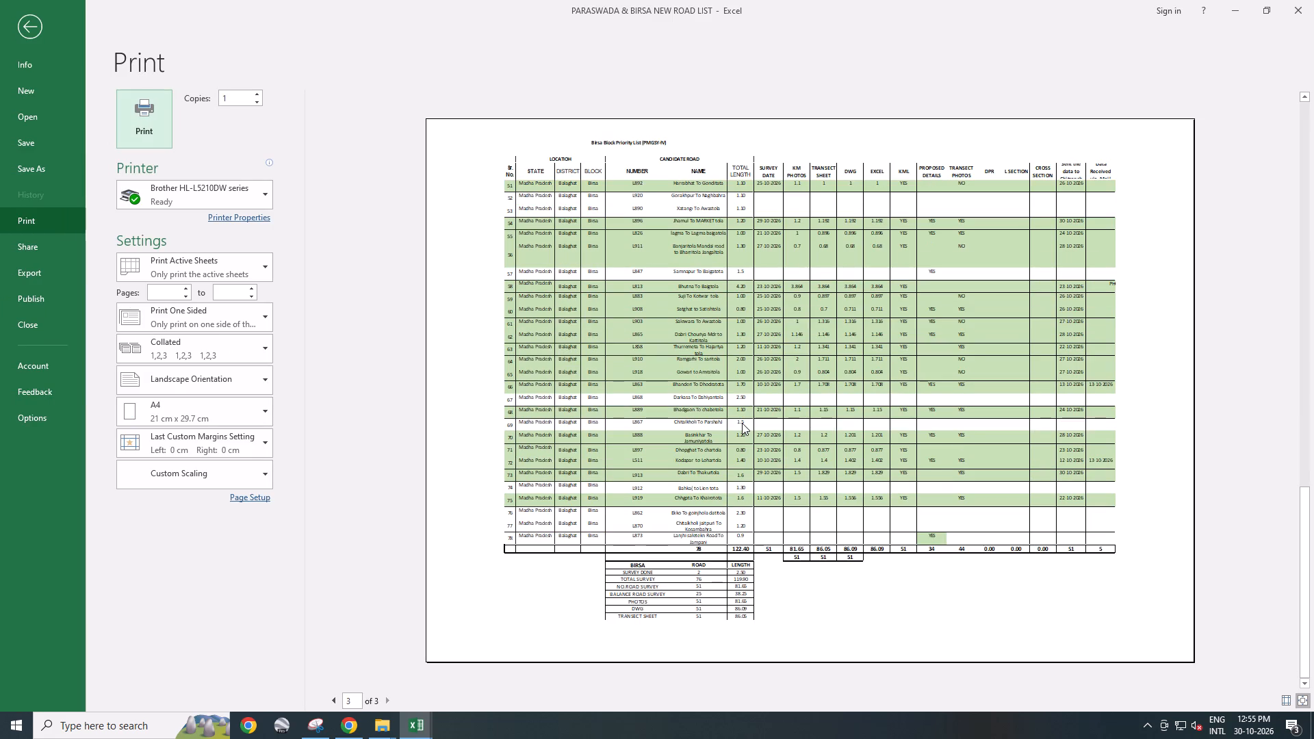
scroll(742, 423, "up", 14)
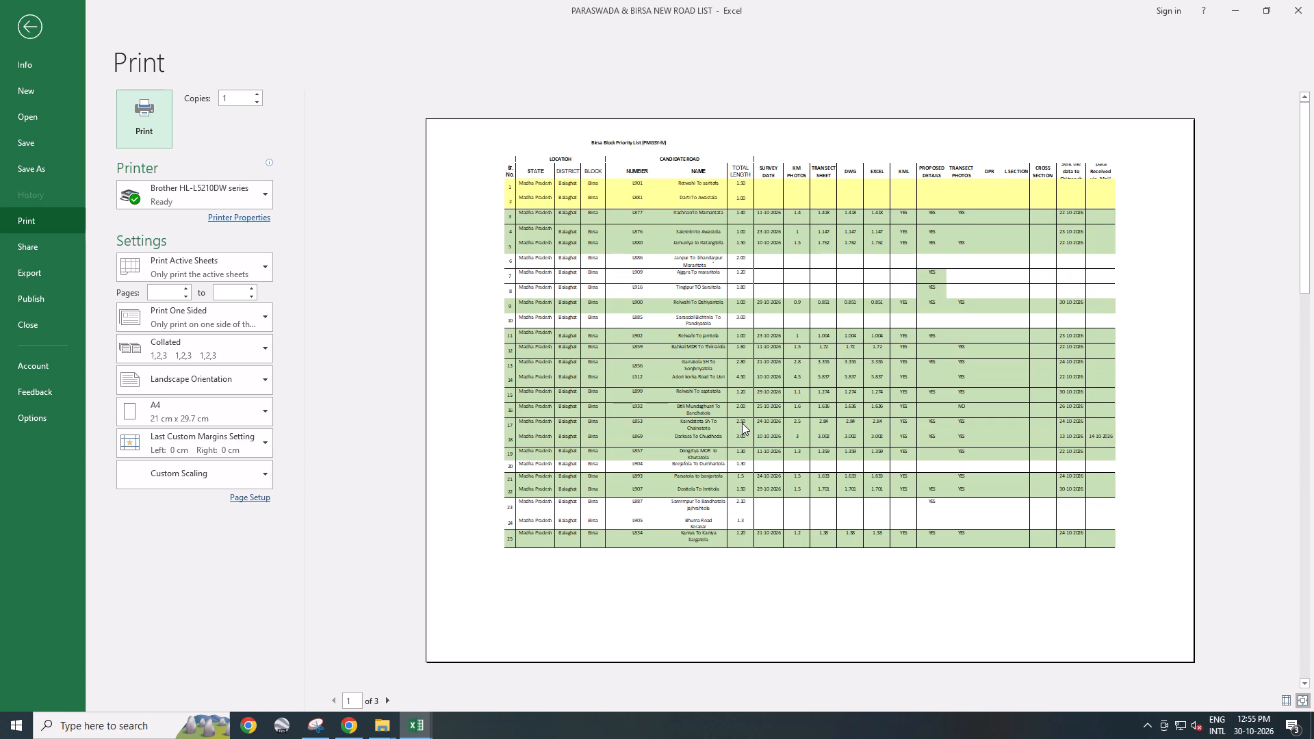
scroll(743, 422, "up", 3)
scroll(743, 422, "down", 3)
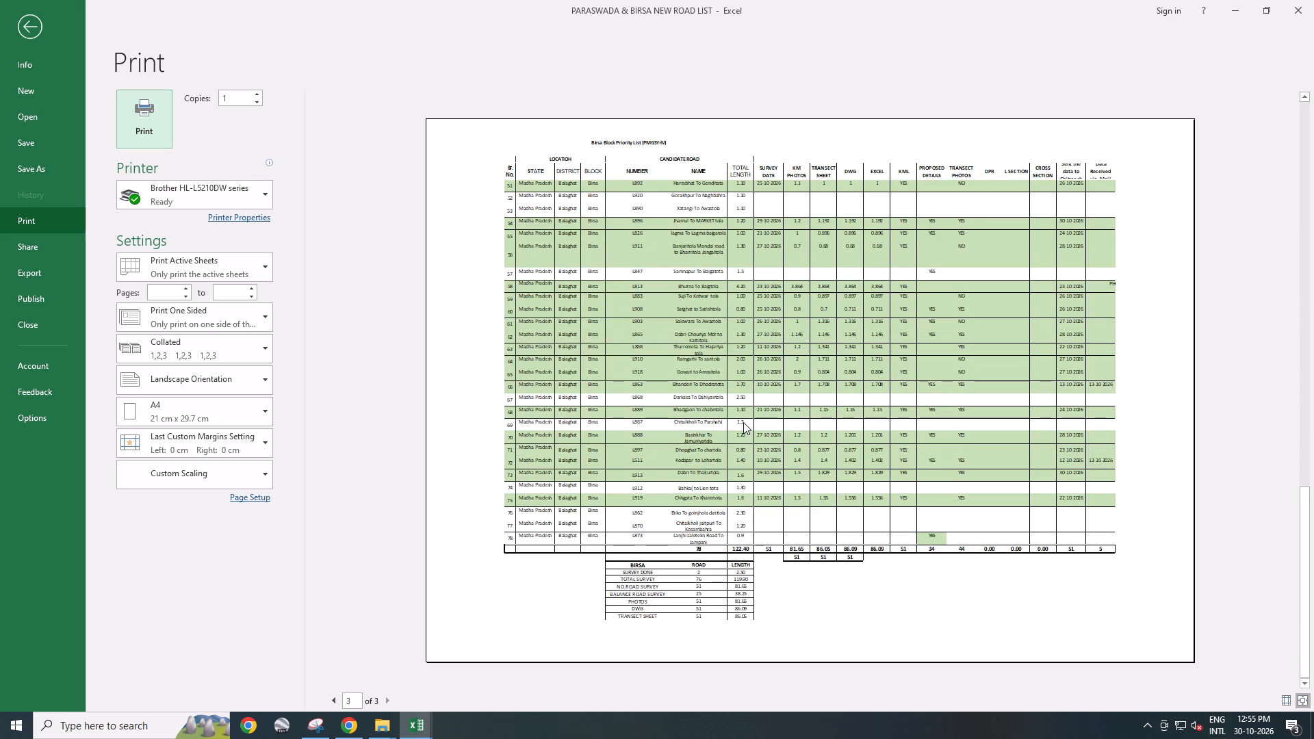
scroll(743, 422, "down", 2)
key("Escape")
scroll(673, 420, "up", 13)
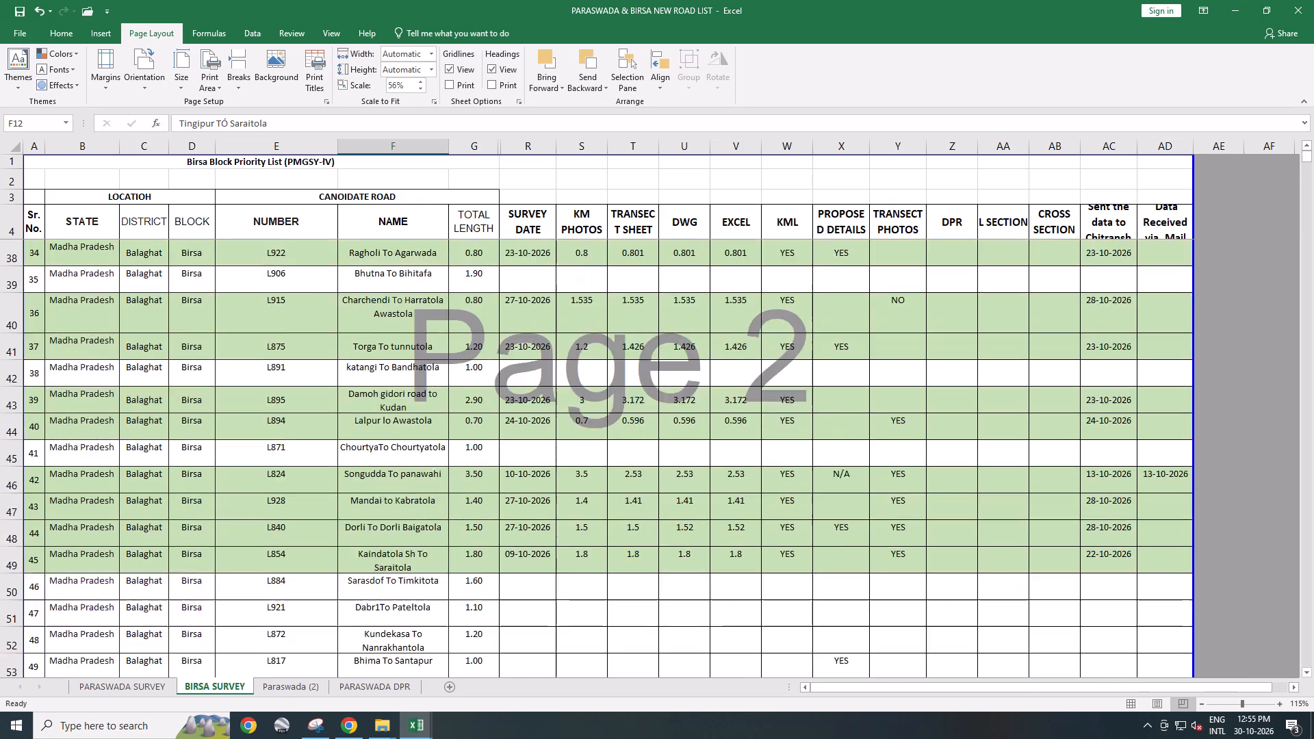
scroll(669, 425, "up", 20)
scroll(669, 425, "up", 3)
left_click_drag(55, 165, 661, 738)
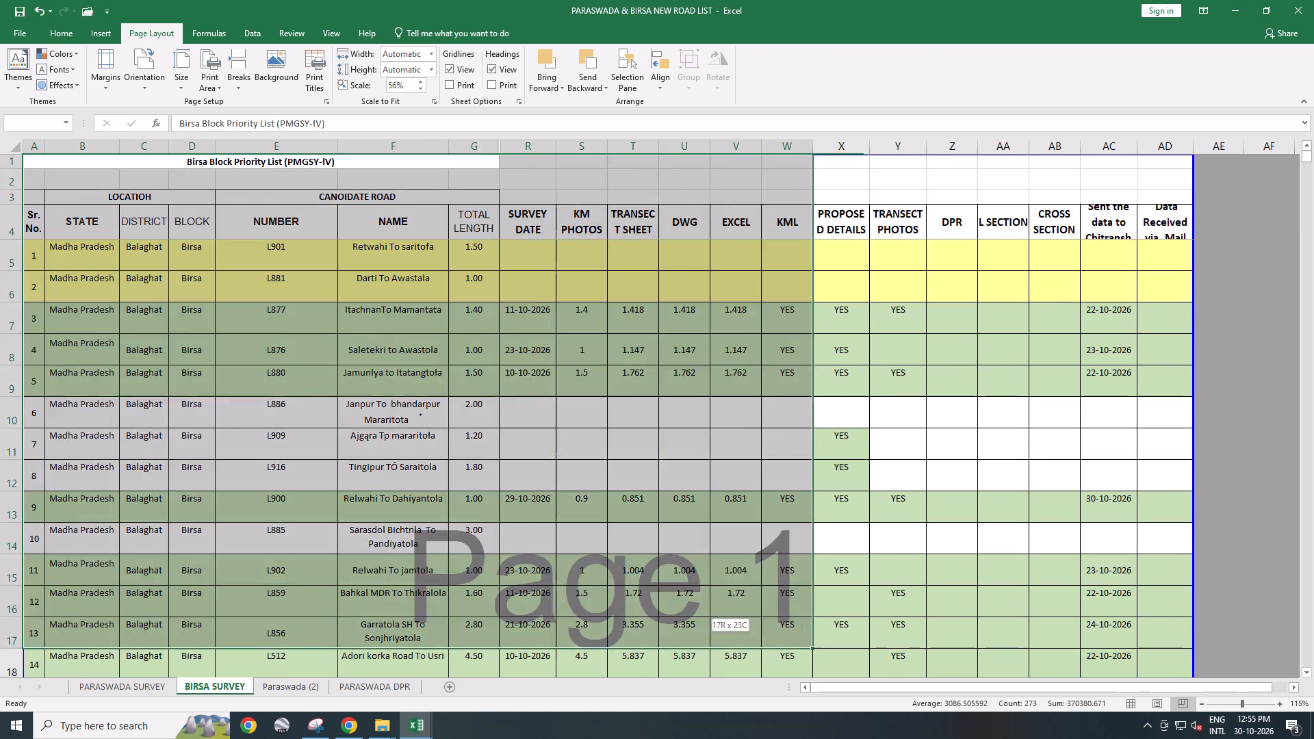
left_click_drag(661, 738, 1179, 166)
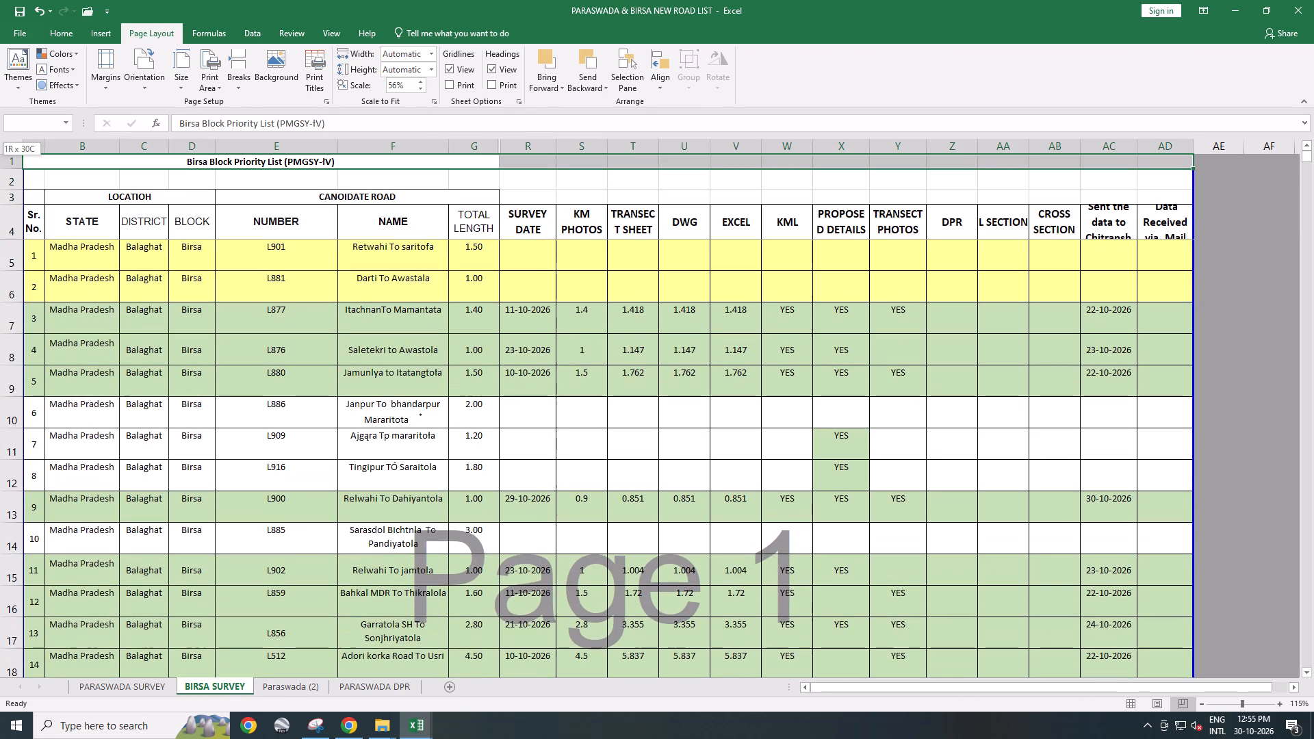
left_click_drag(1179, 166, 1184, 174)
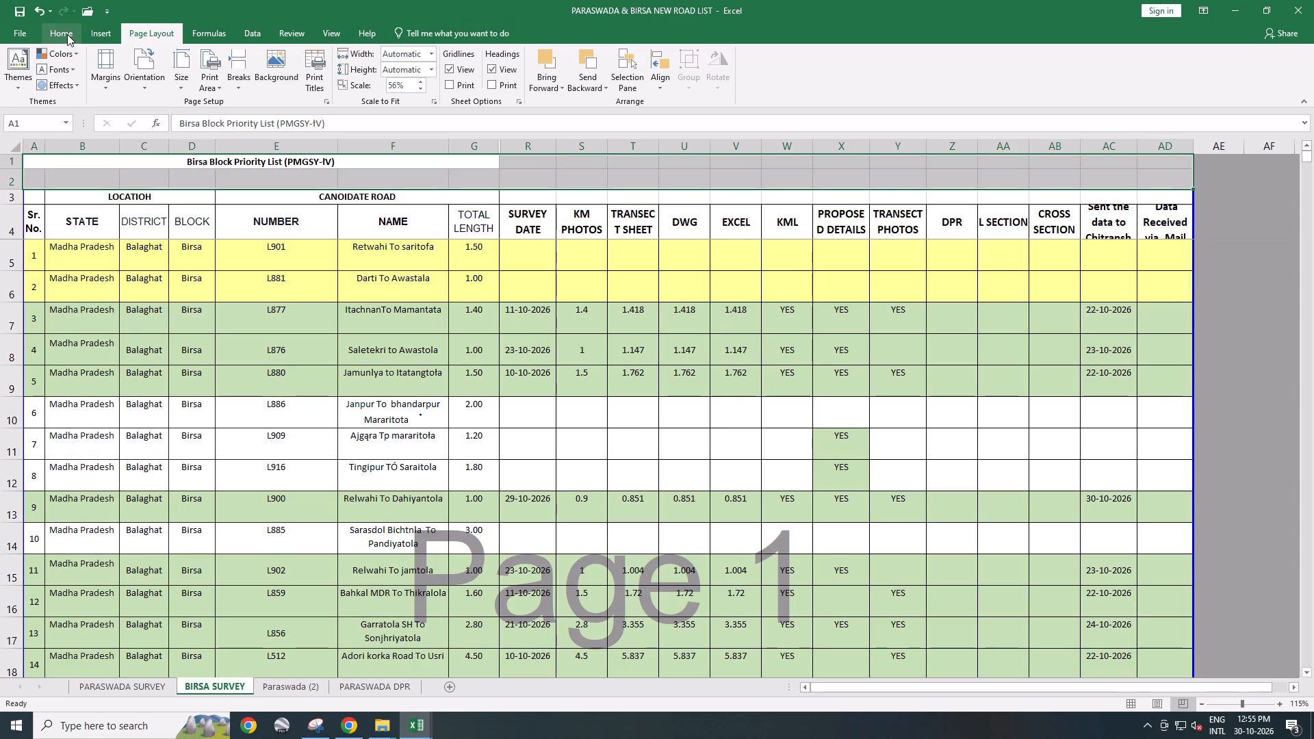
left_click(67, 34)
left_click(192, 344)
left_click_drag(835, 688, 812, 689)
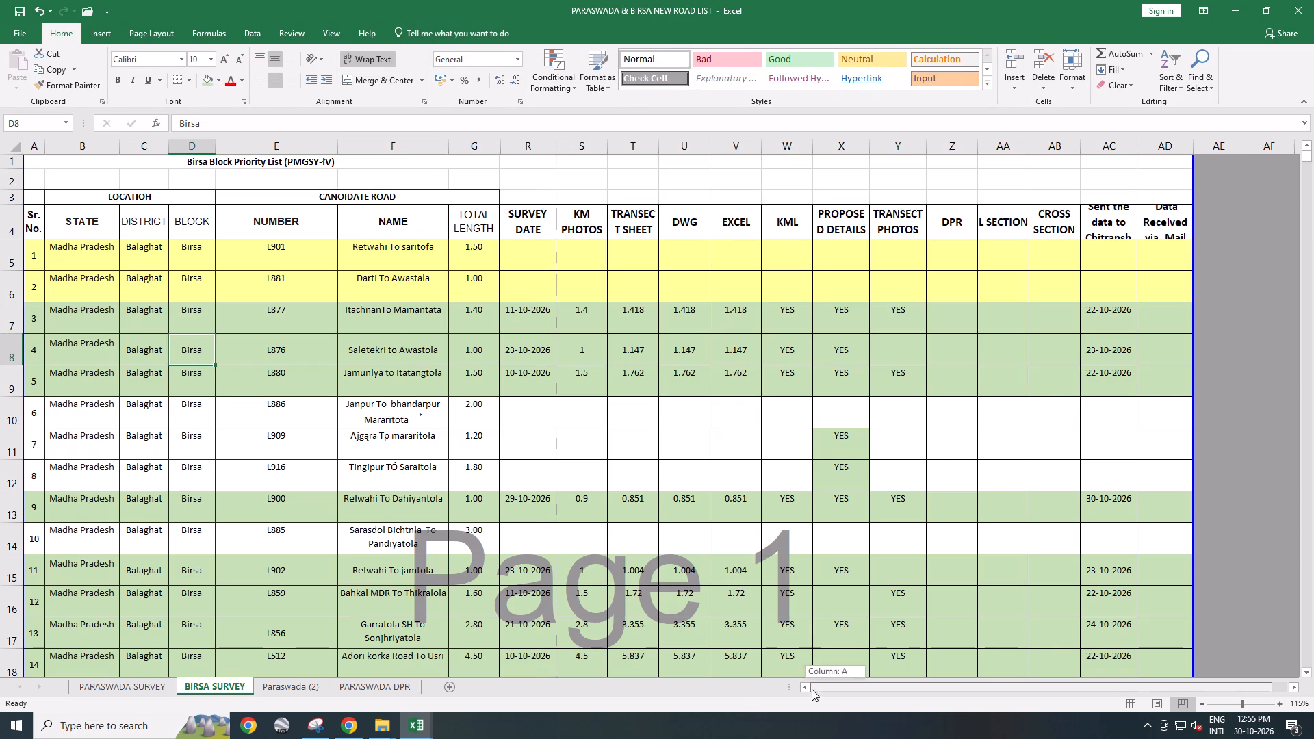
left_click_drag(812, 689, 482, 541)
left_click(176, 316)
Delete the blank row 2 between the sheet title and the LOCATION header row.
left_click(4, 179)
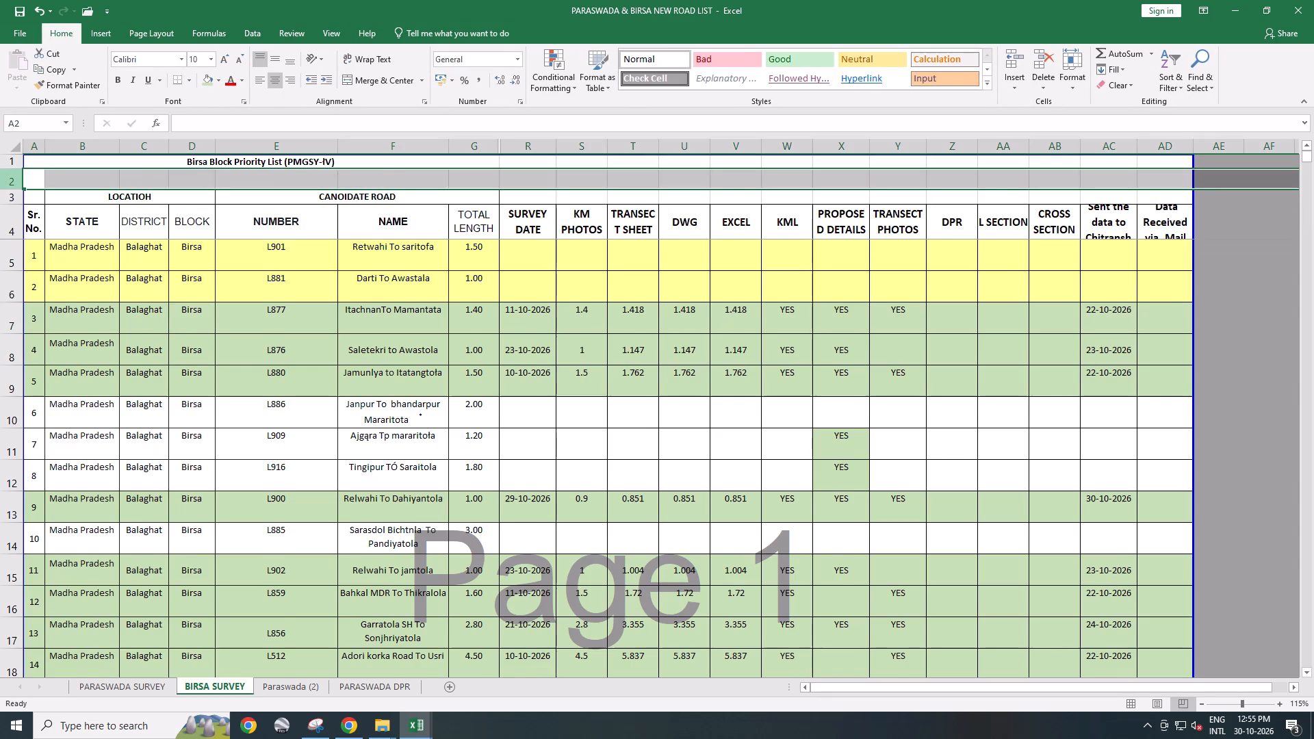
key("ctrl+minus")
left_click(120, 237)
Merge and center the title "Birsa Block Priority List (PMGSY-IV)" across A1 to AD1.
left_click_drag(232, 161, 758, 179)
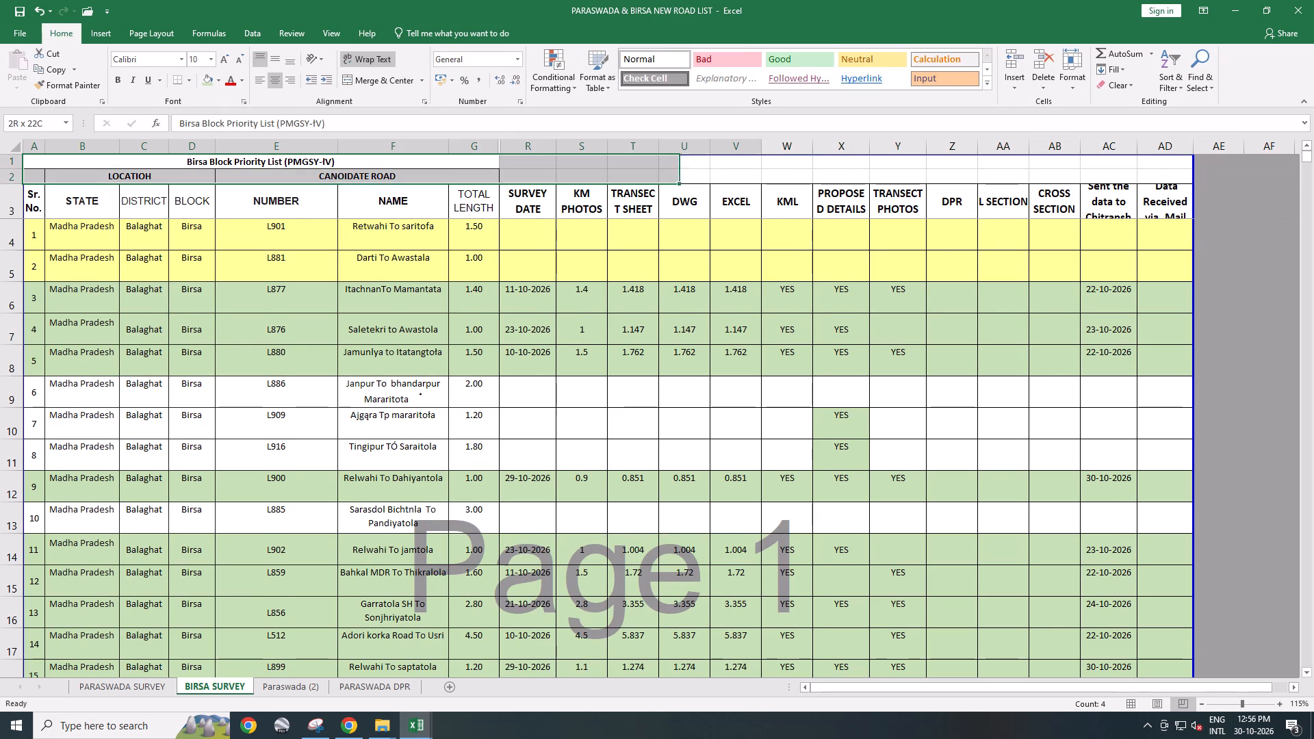
left_click_drag(758, 179, 1143, 164)
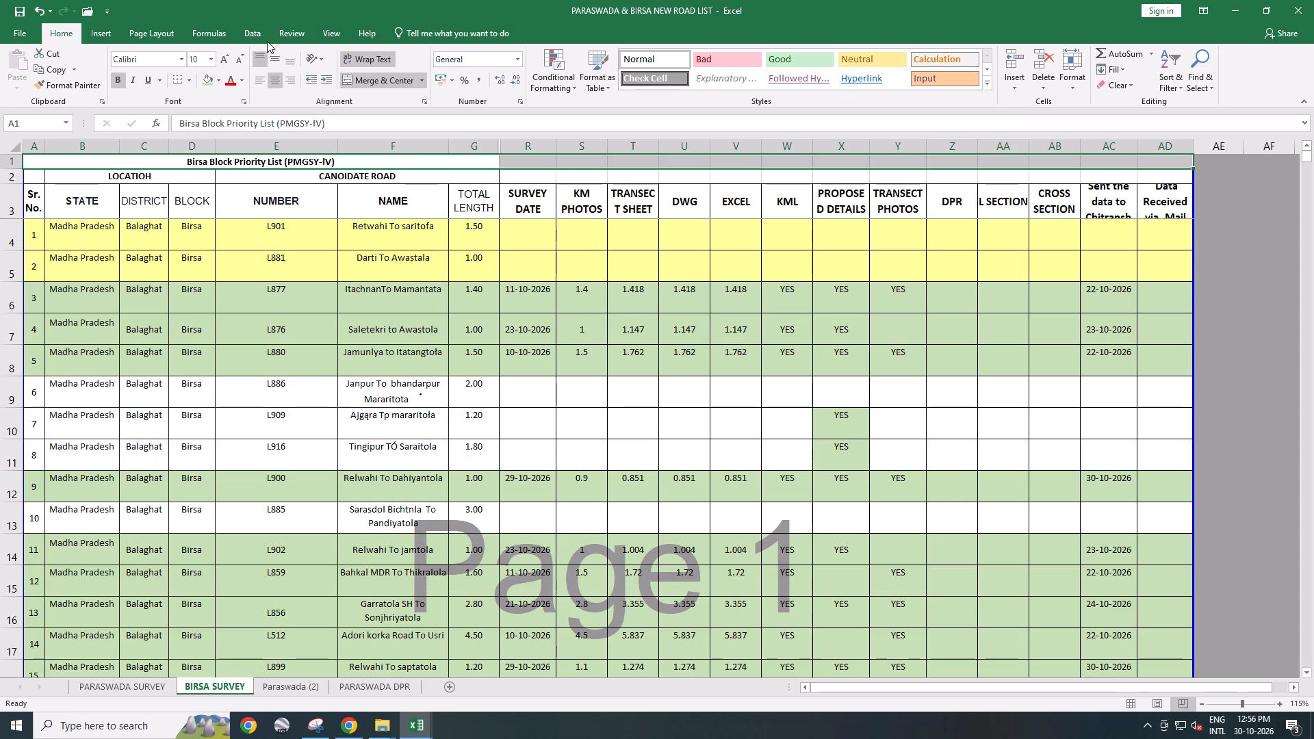
left_click(394, 81)
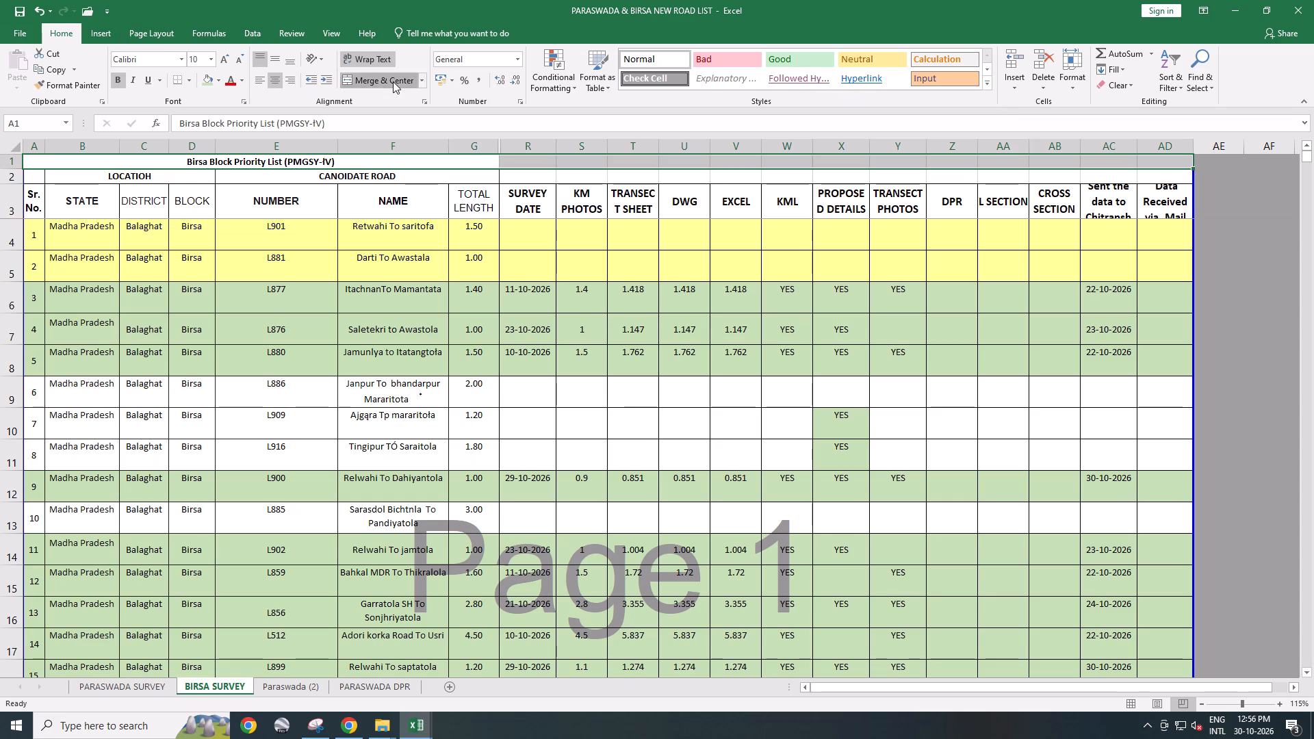
left_click(393, 81)
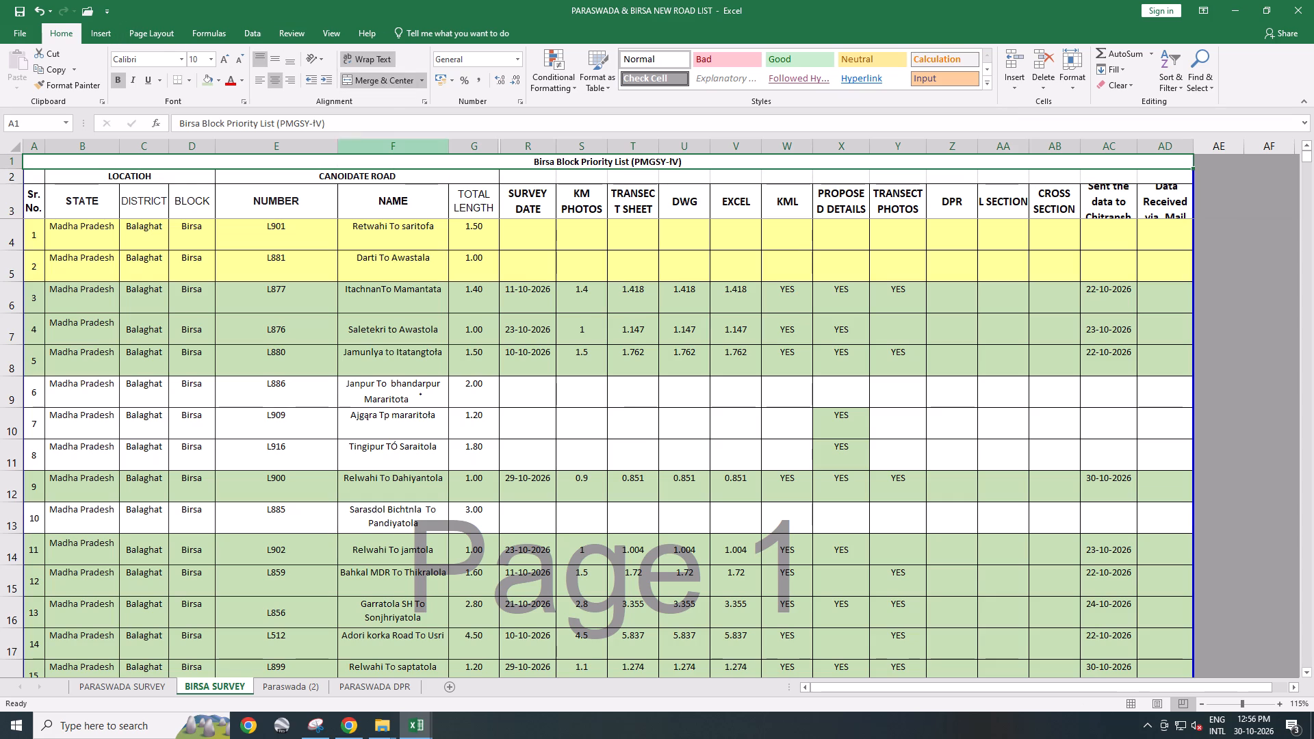
left_click(506, 330)
Apply all borders to the header rows 2 and 3 from column A to column AD.
left_click_drag(39, 176, 524, 198)
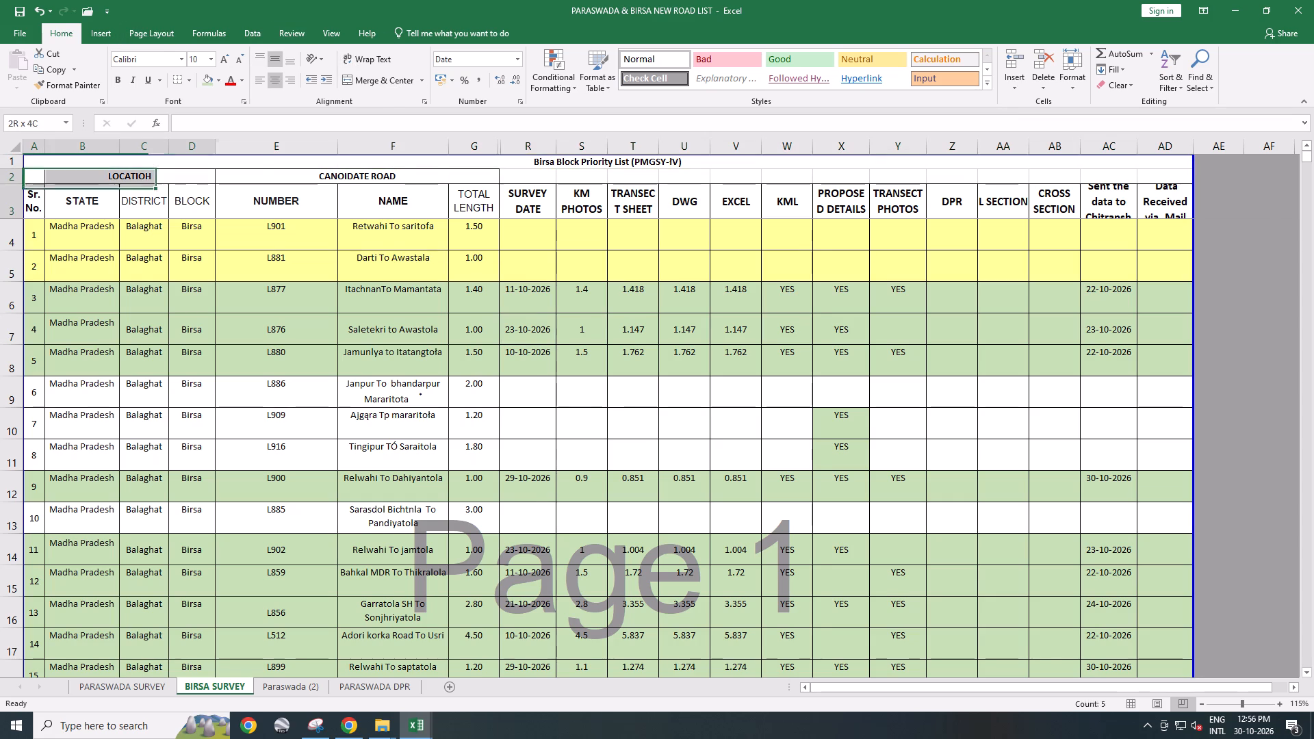
left_click_drag(524, 198, 1167, 207)
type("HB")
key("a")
left_click(892, 278)
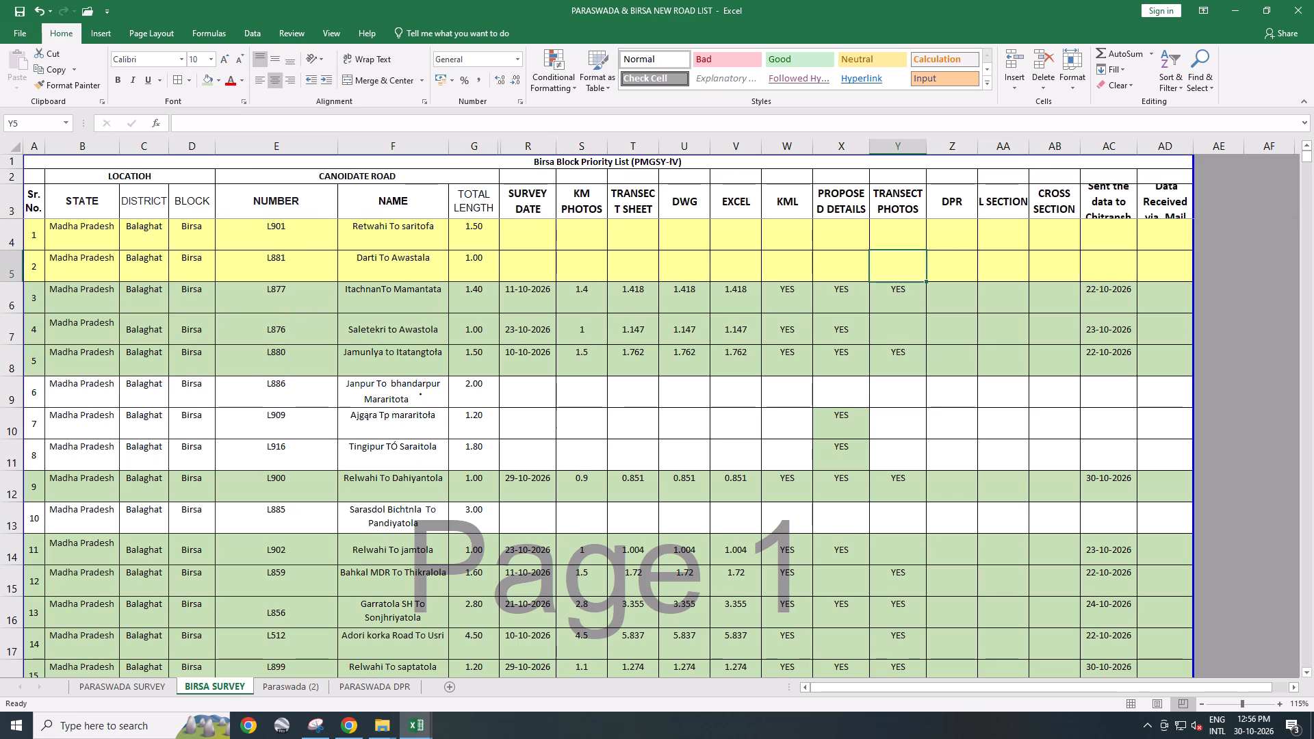
AutoFit the widths of columns AC and AD to their header text.
double_click(1138, 146)
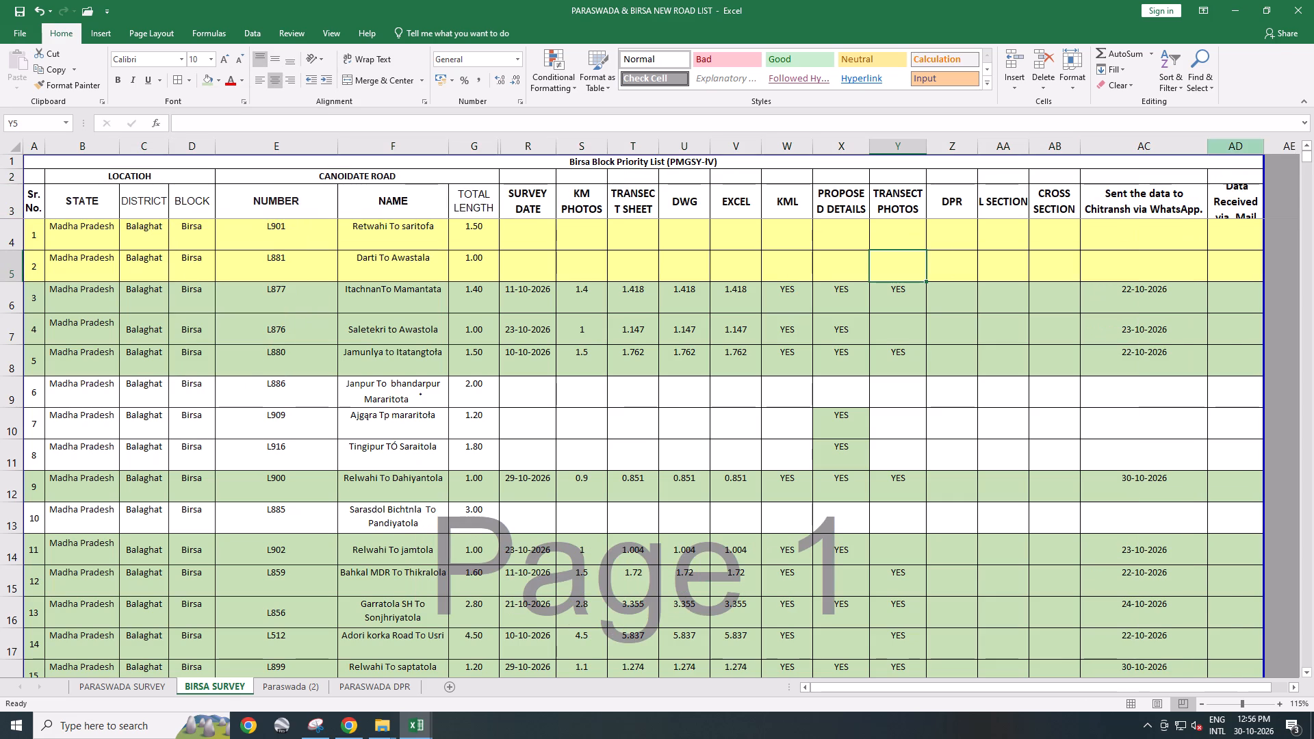
double_click(1263, 148)
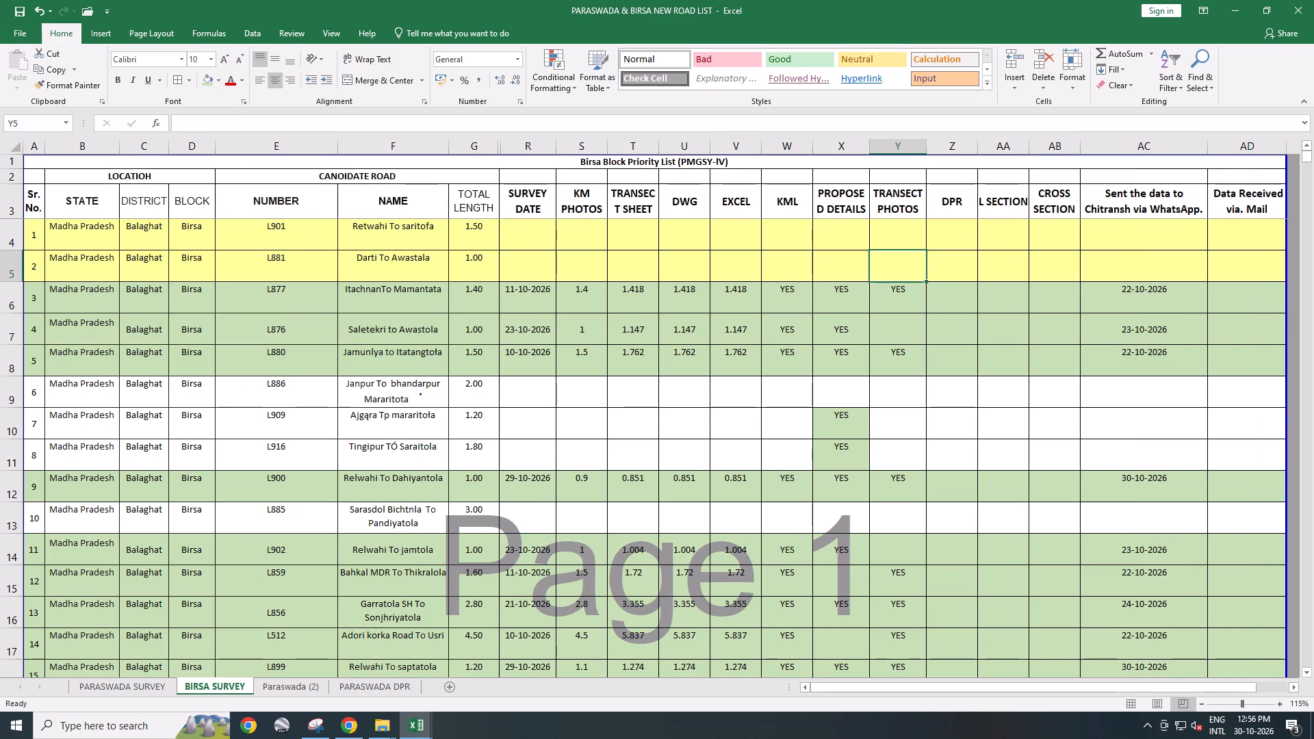
scroll(513, 310, "up", 1)
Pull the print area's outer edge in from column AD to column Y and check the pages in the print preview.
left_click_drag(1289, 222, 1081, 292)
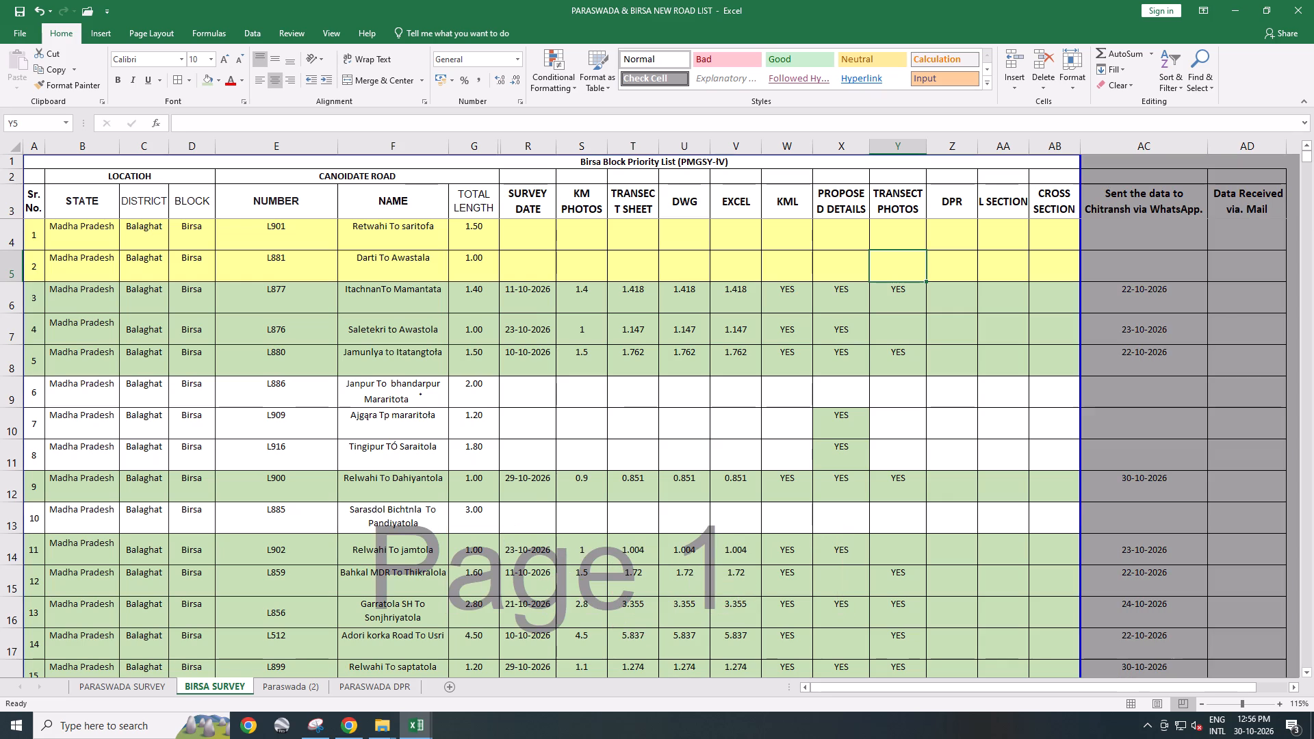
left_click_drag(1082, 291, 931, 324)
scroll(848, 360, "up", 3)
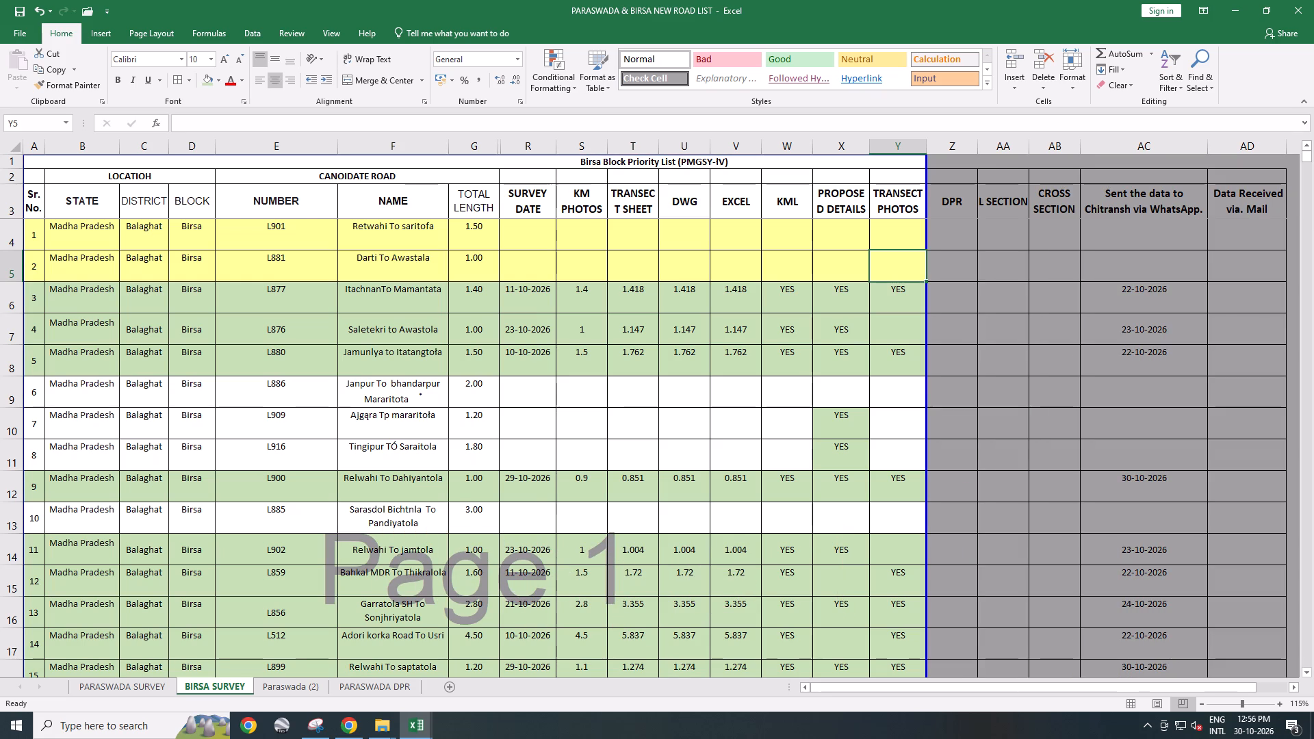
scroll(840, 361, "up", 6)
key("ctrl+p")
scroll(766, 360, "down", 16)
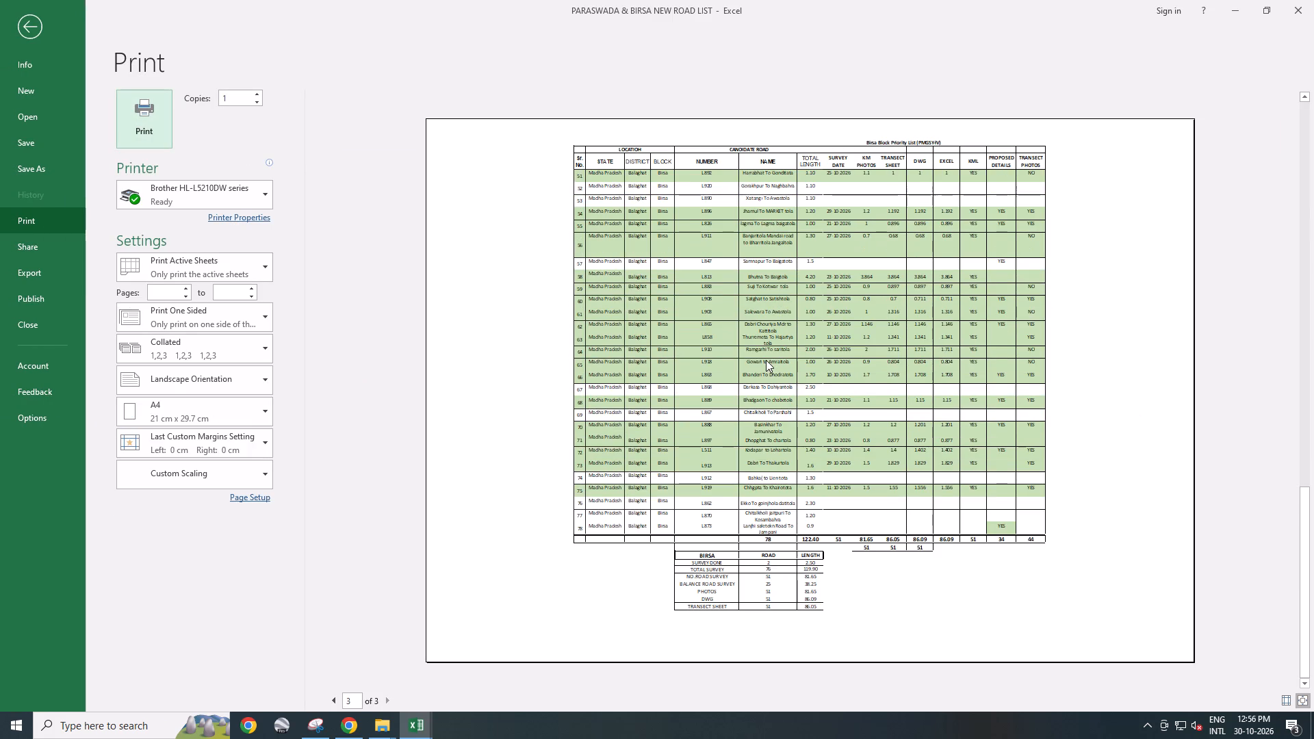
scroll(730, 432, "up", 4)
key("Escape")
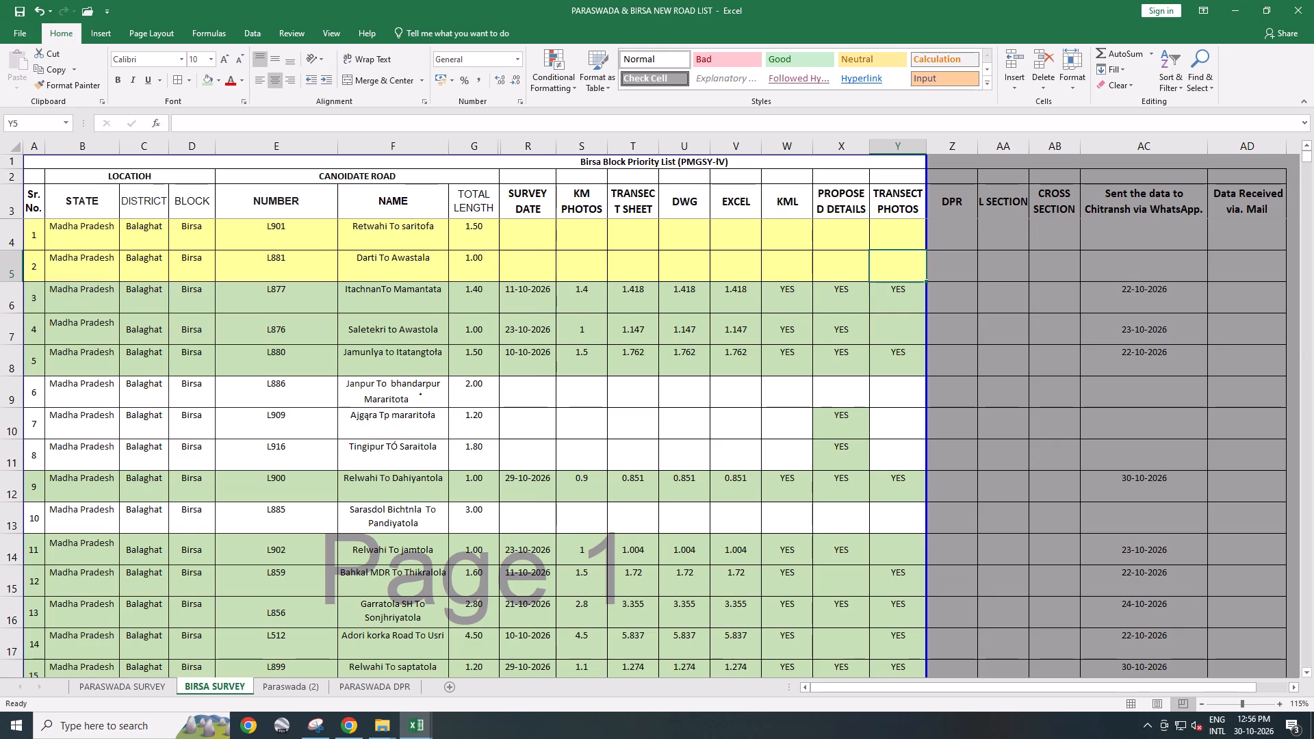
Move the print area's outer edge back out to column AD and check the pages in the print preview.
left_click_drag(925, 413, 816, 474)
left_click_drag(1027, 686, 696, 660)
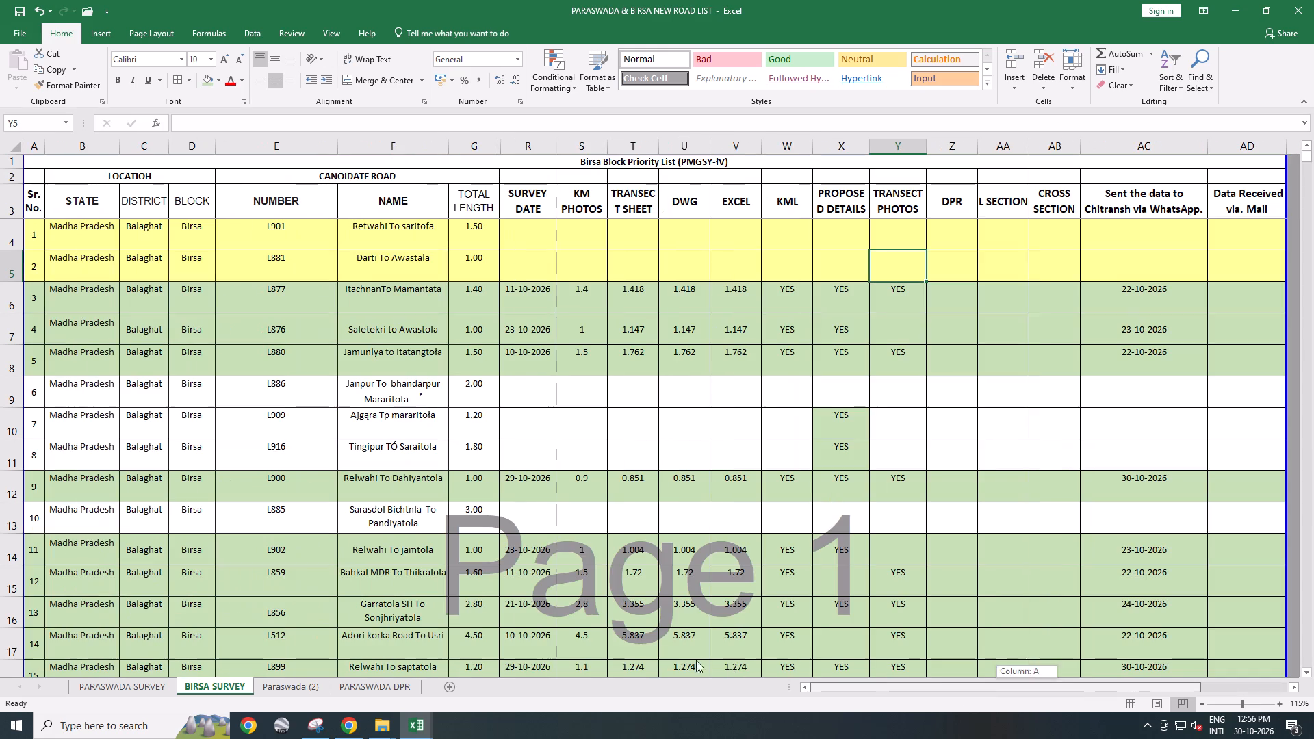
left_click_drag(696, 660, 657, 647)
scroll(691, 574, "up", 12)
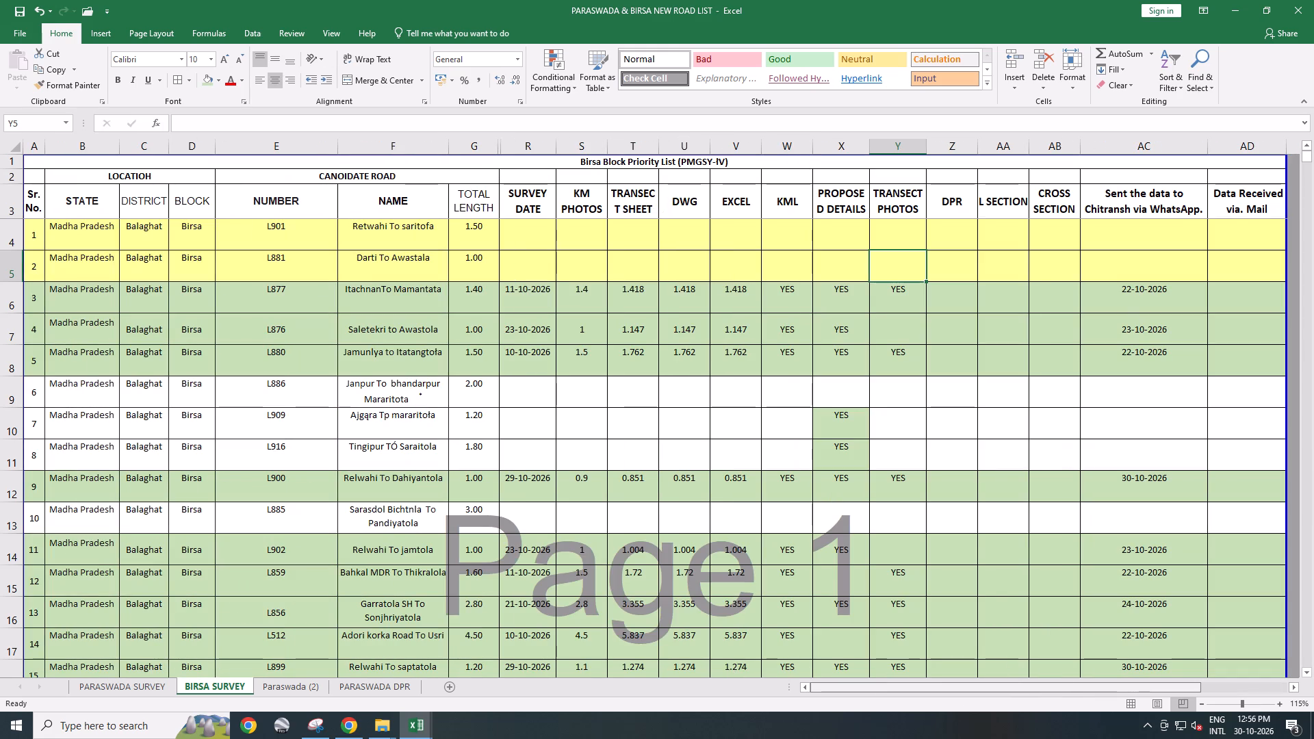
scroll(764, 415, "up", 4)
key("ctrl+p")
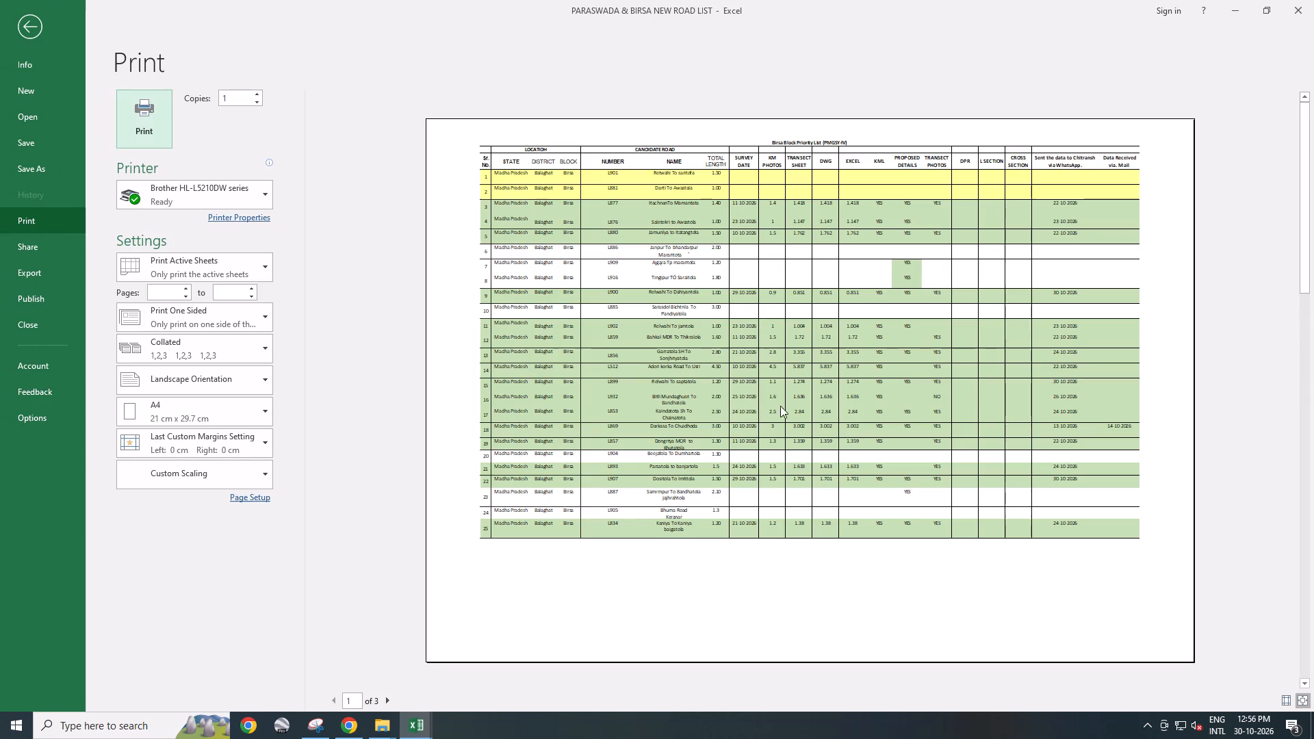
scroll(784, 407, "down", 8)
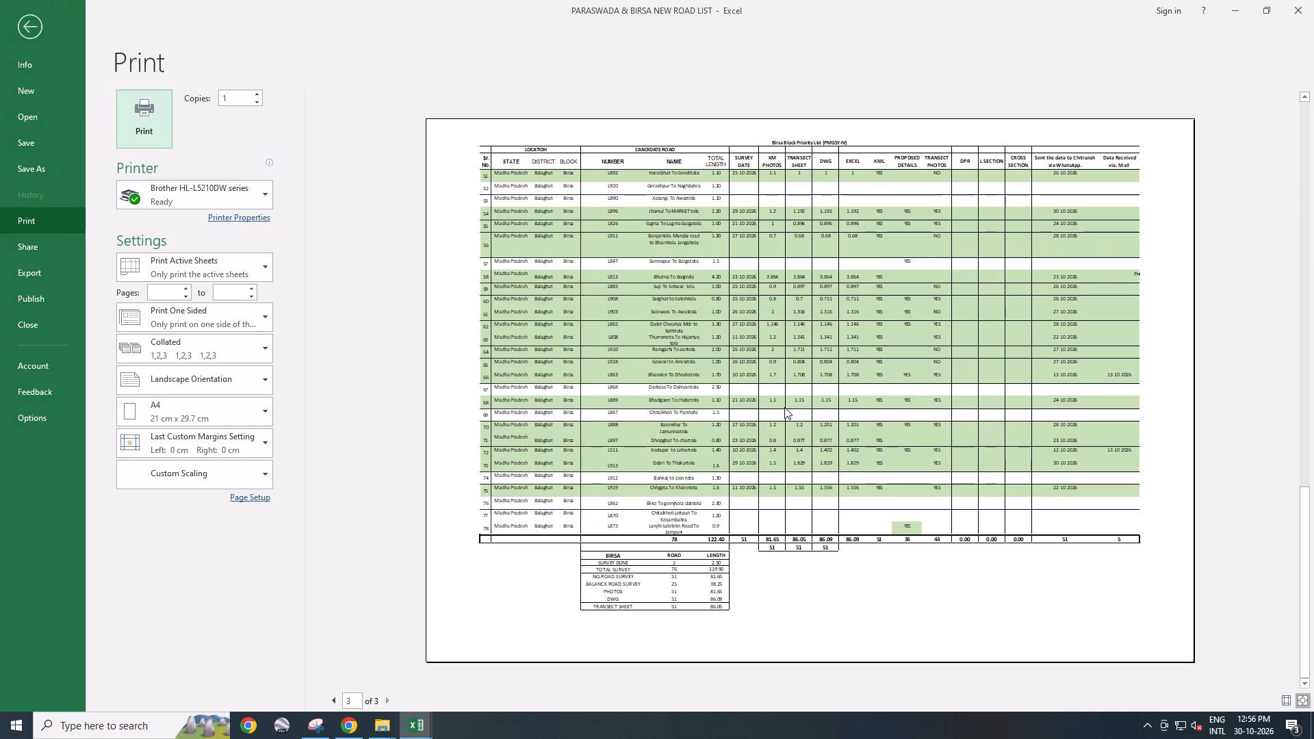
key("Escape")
Apply all borders and a thick outside border to the table from A1 to AD81.
scroll(240, 269, "up", 7)
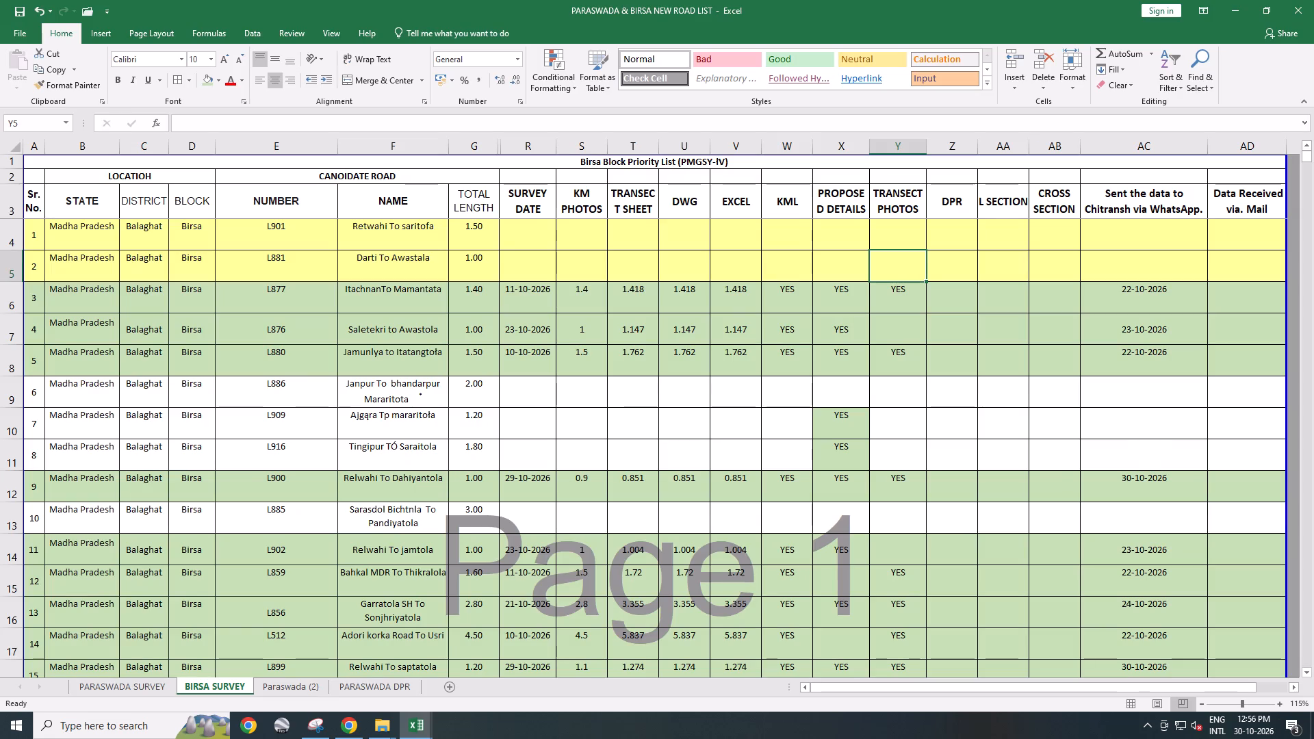
left_click_drag(521, 164, 526, 671)
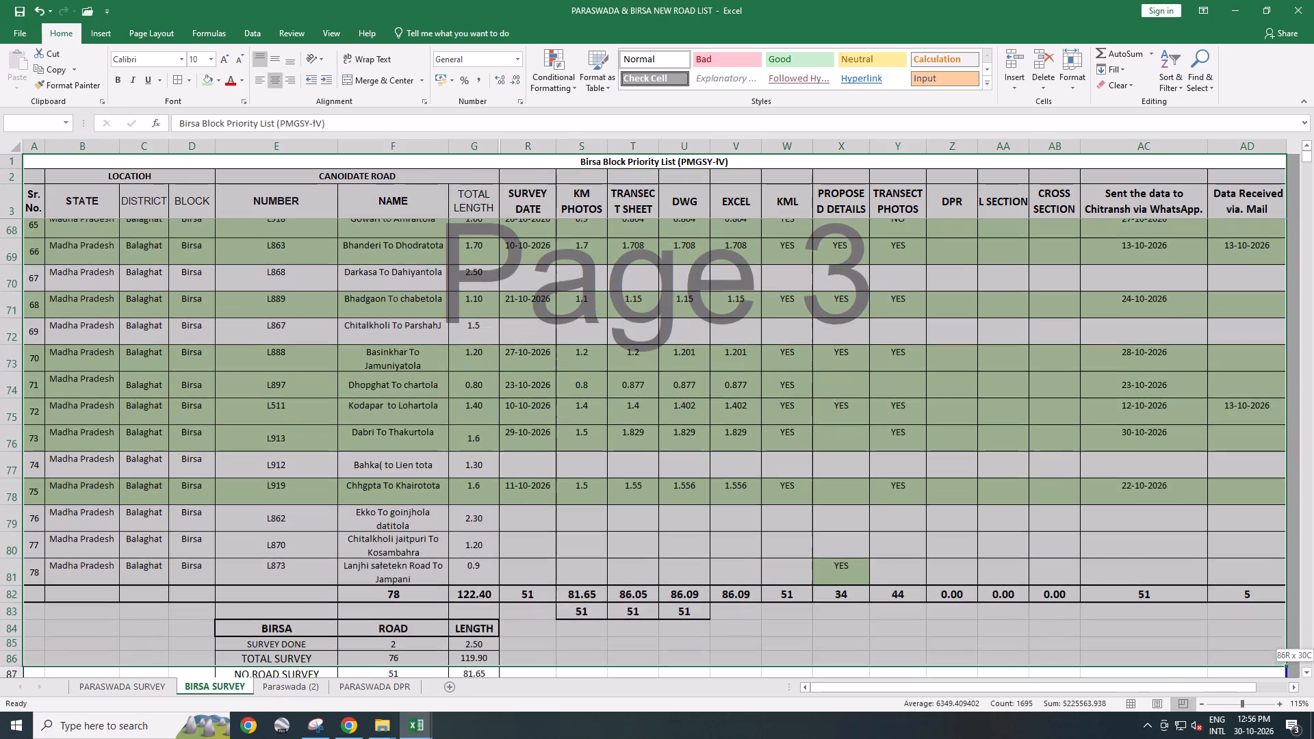
left_click_drag(526, 671, 547, 556)
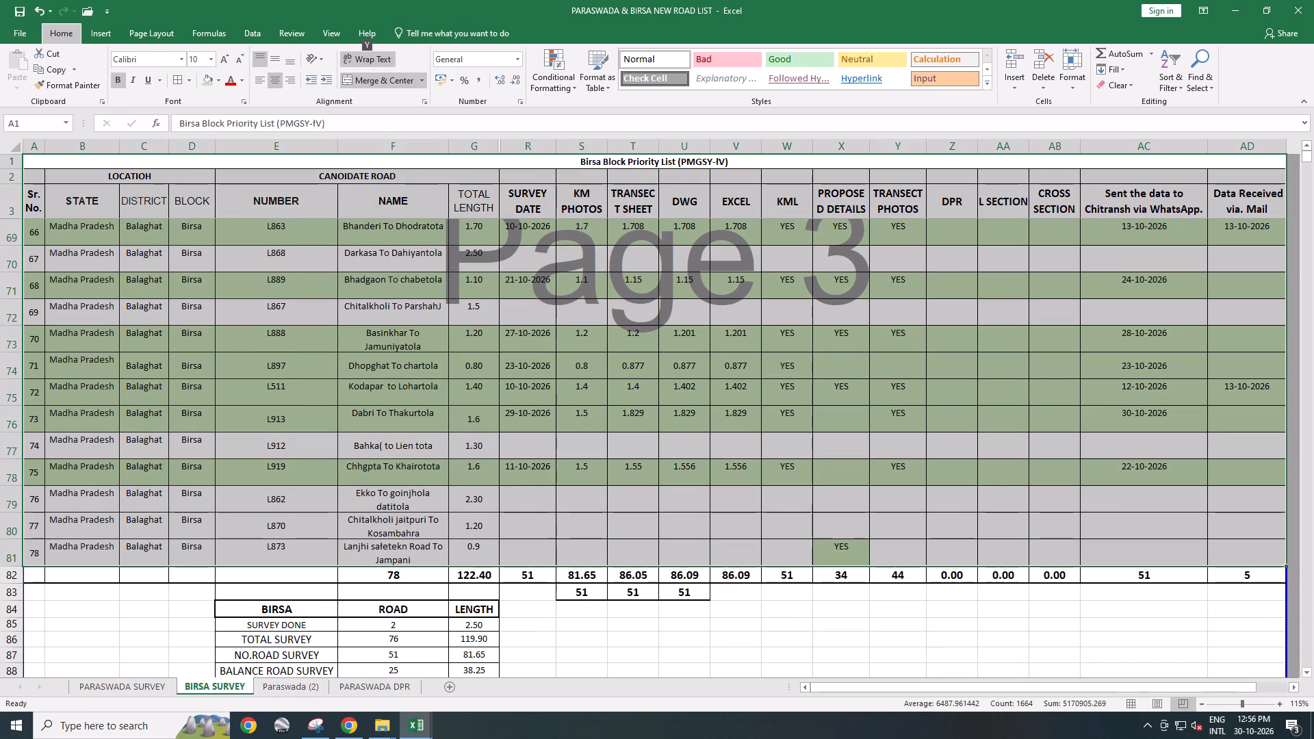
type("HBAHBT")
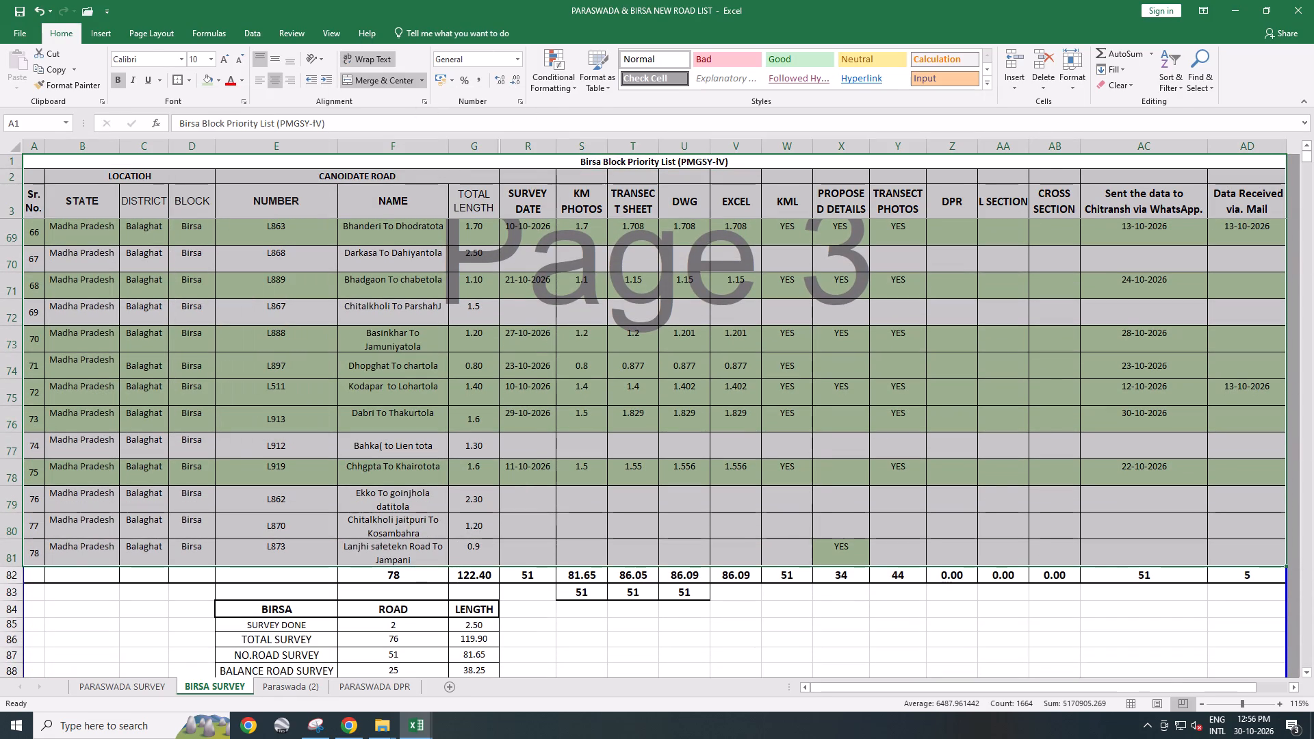
Check all pages of the bordered BIRSA SURVEY table in the print preview.
left_click(483, 541)
key("ctrl+p")
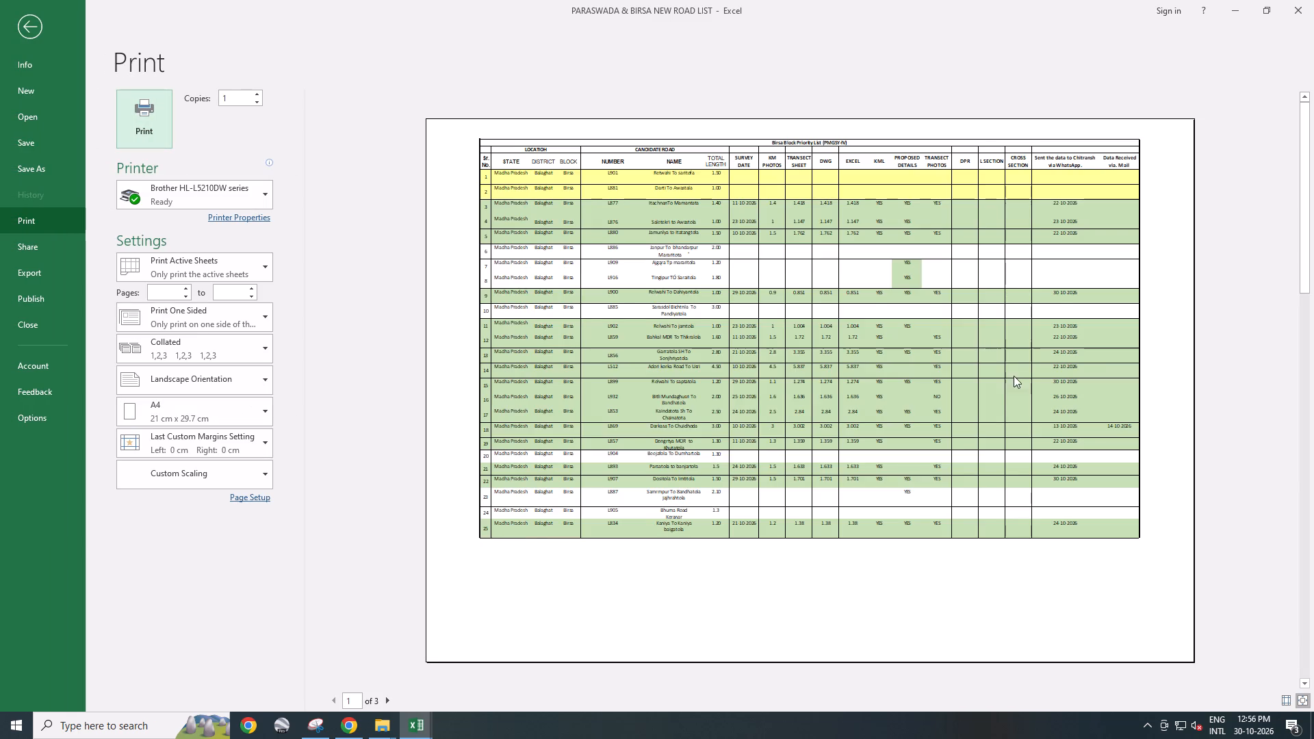
scroll(933, 407, "down", 14)
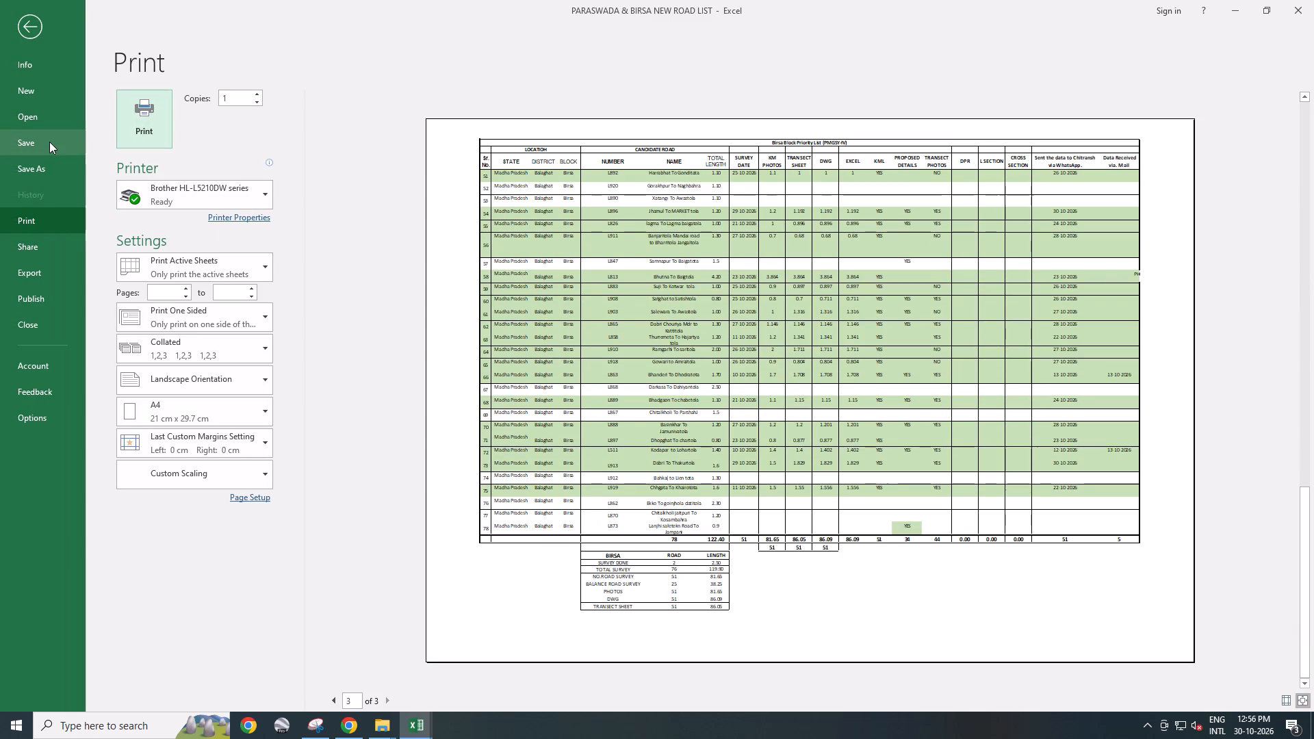
Save the sheet as a PDF in the MPRRDA folder, named BIRSA NEW ROAD LIST plus the person's name and _30-10-2026.
left_click(42, 166)
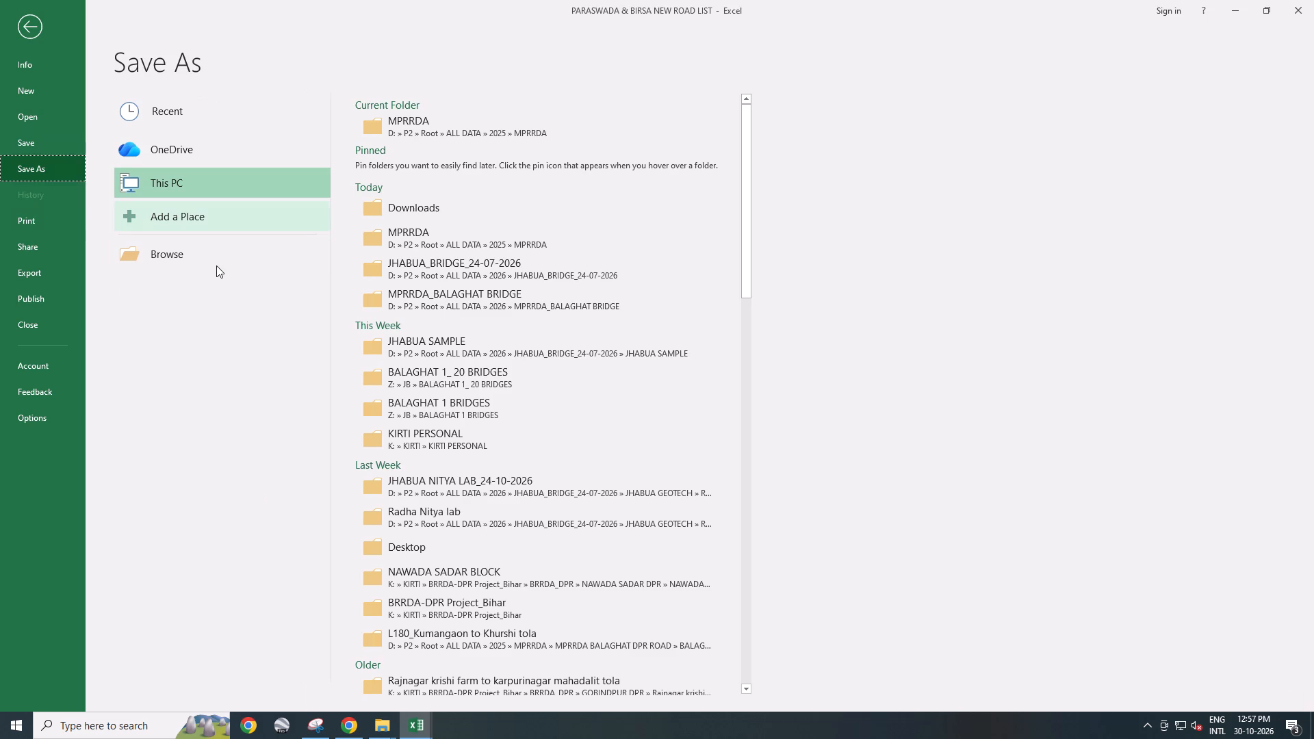
left_click(216, 265)
left_click(157, 285)
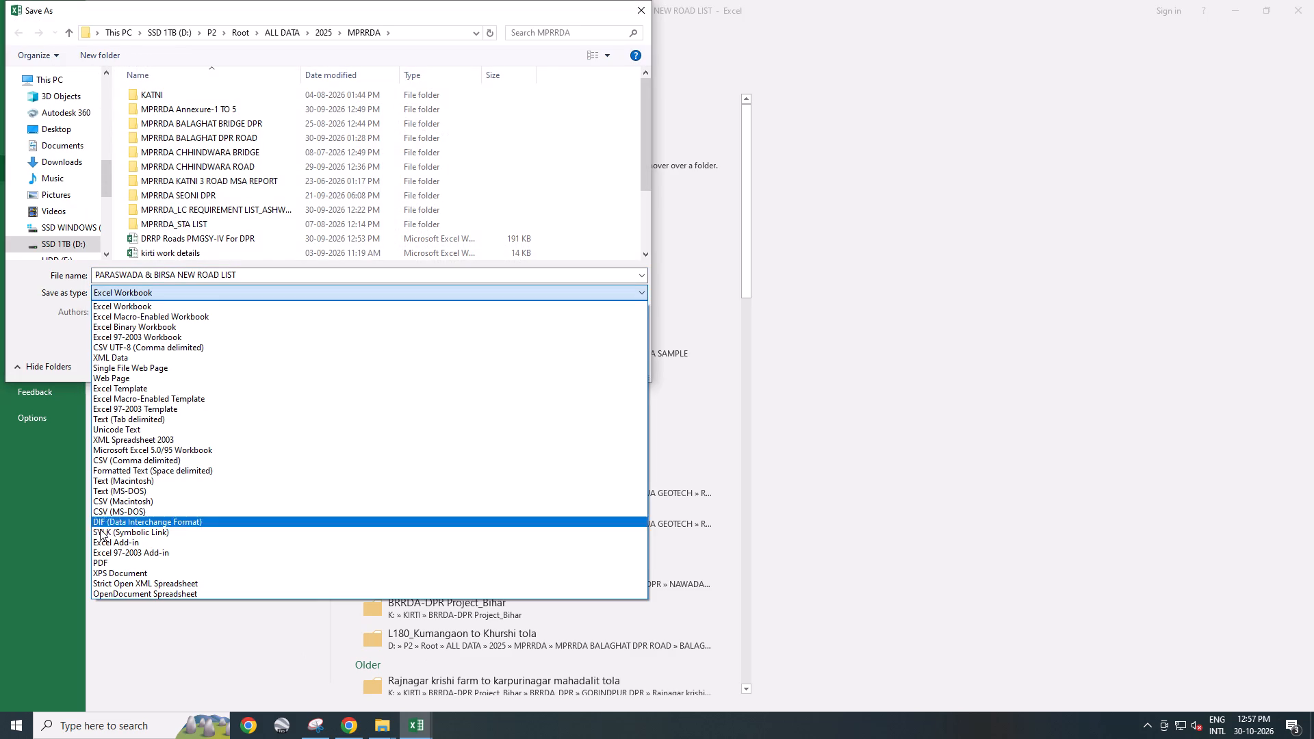
left_click(91, 564)
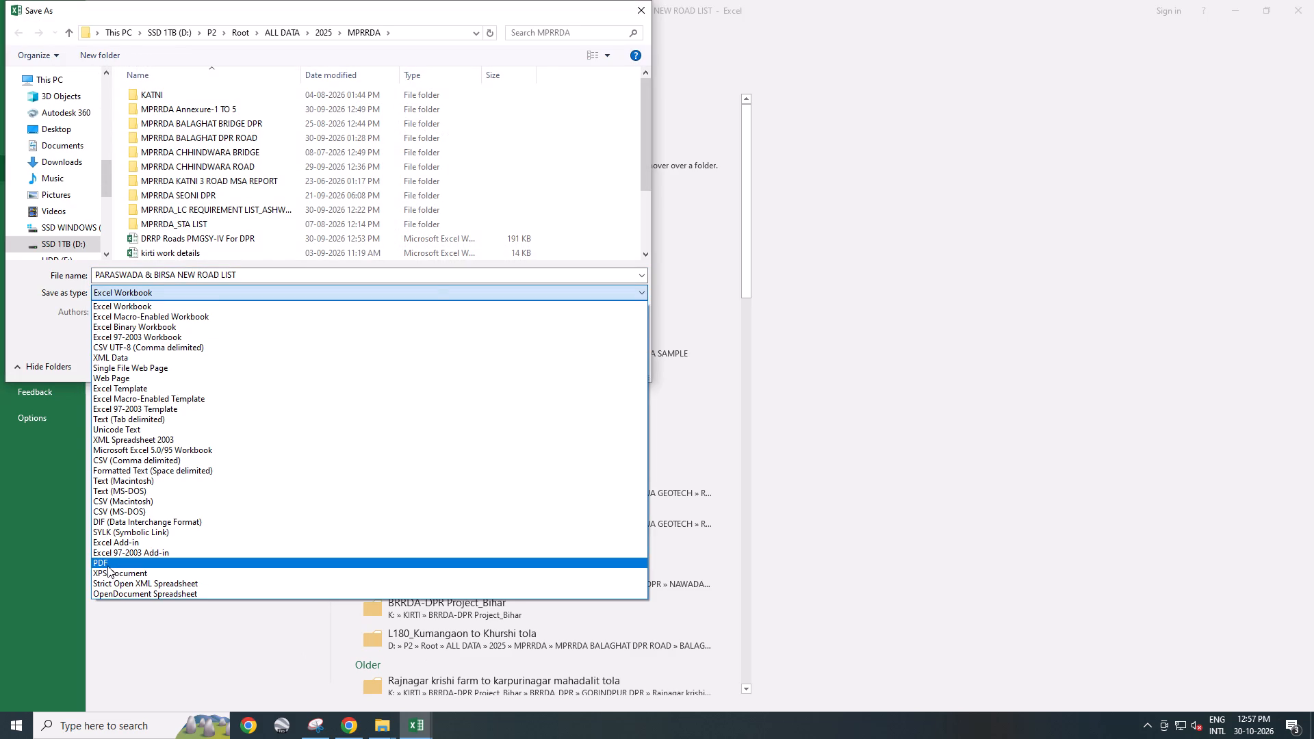
left_click(107, 565)
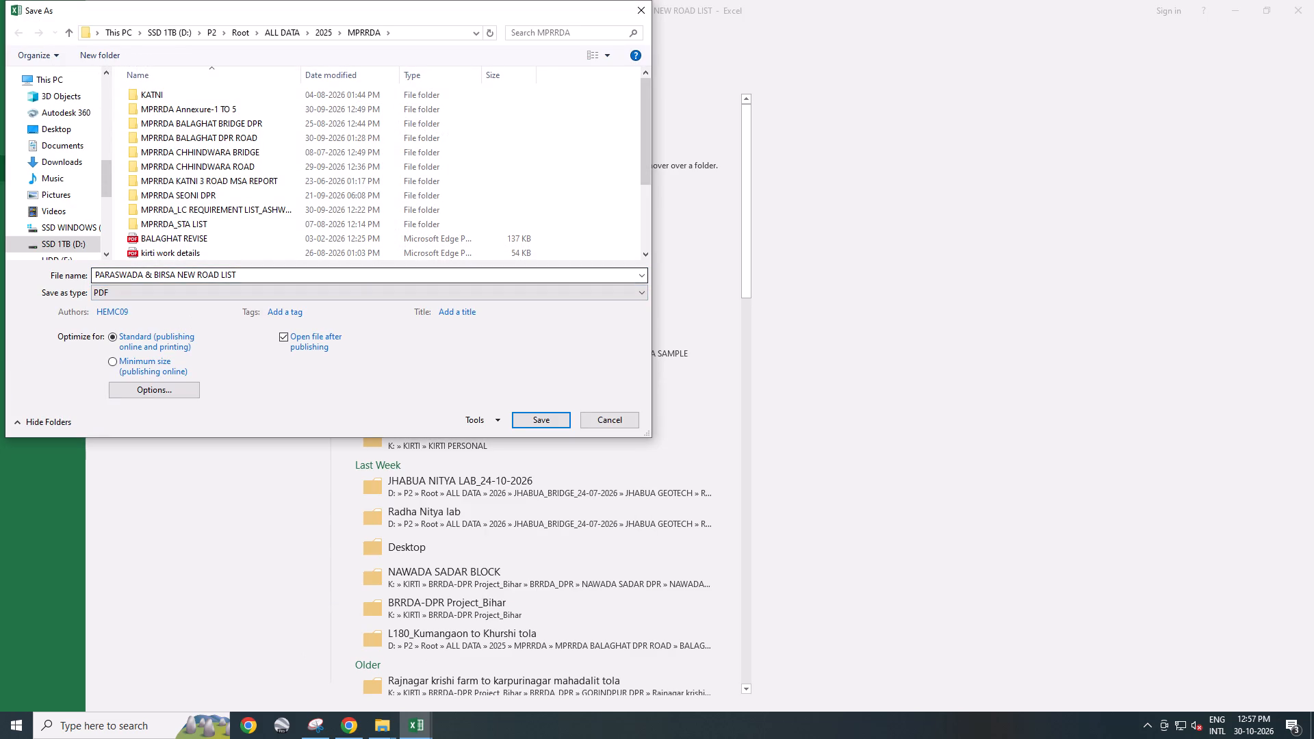
left_click_drag(151, 275, 65, 265)
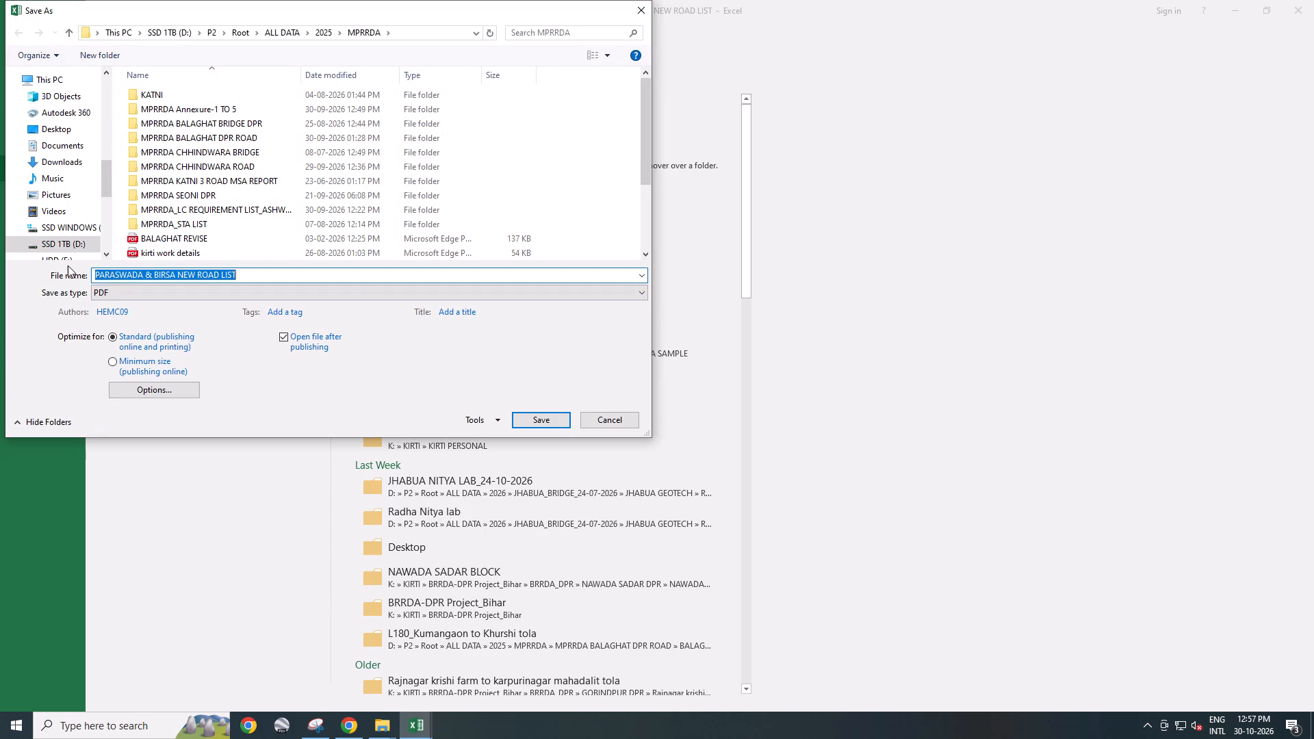
left_click_drag(150, 274, 39, 261)
key("BackSpace")
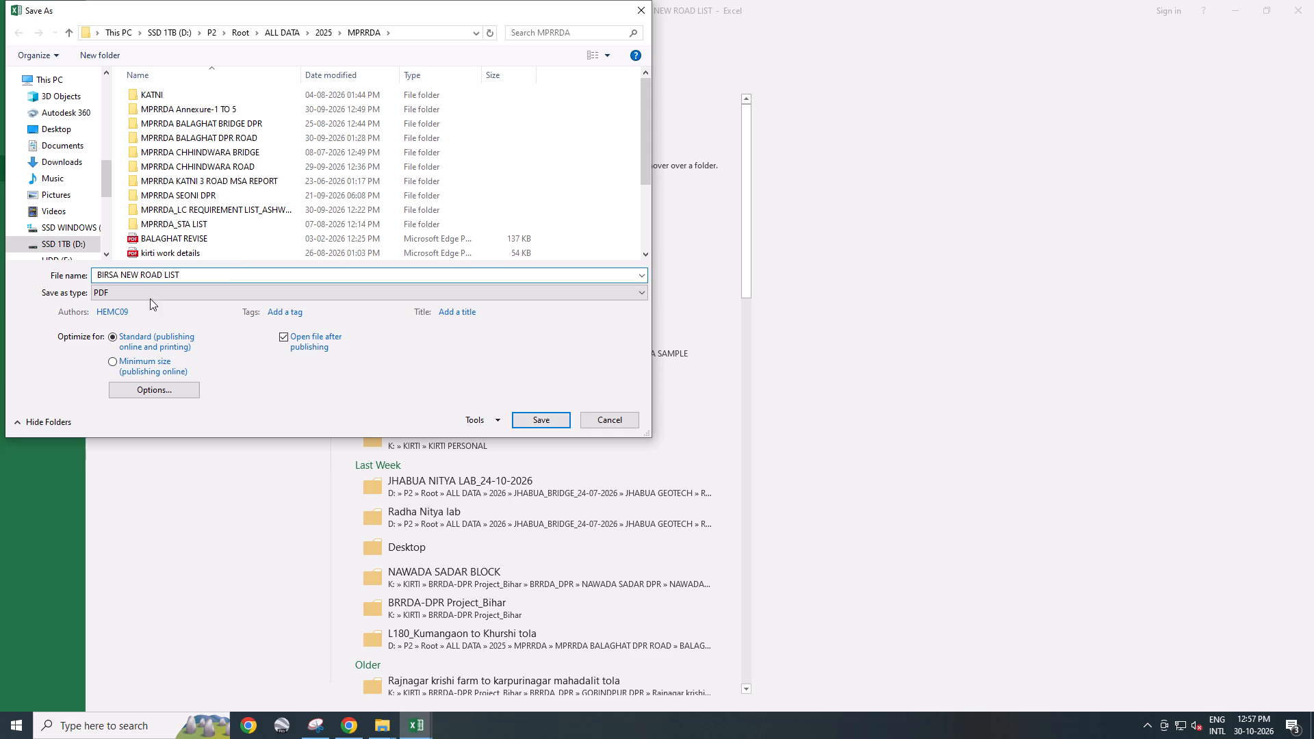
left_click(201, 275)
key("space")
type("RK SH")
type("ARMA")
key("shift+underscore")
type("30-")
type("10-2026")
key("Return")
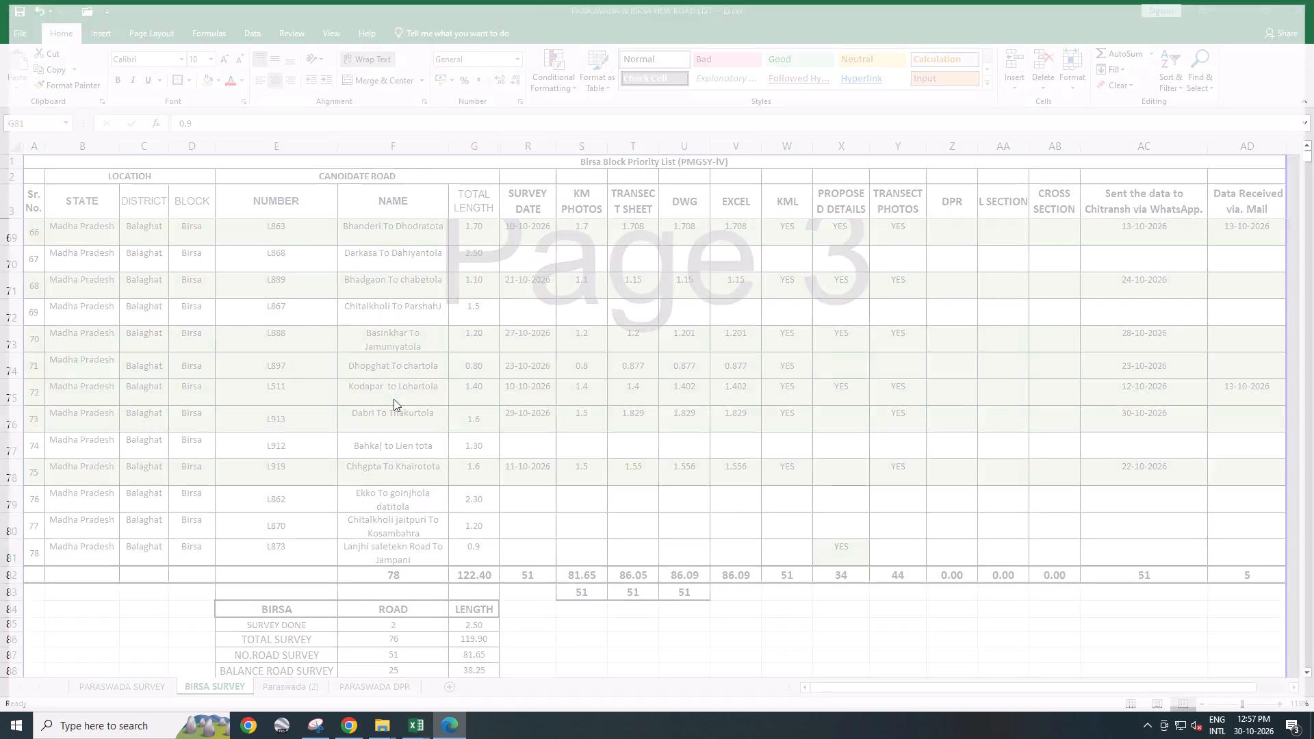
Examine the exported PDF's pages, including the totals and BIRSA summary table on the last page, and close the PDF.
scroll(710, 454, "up", 2)
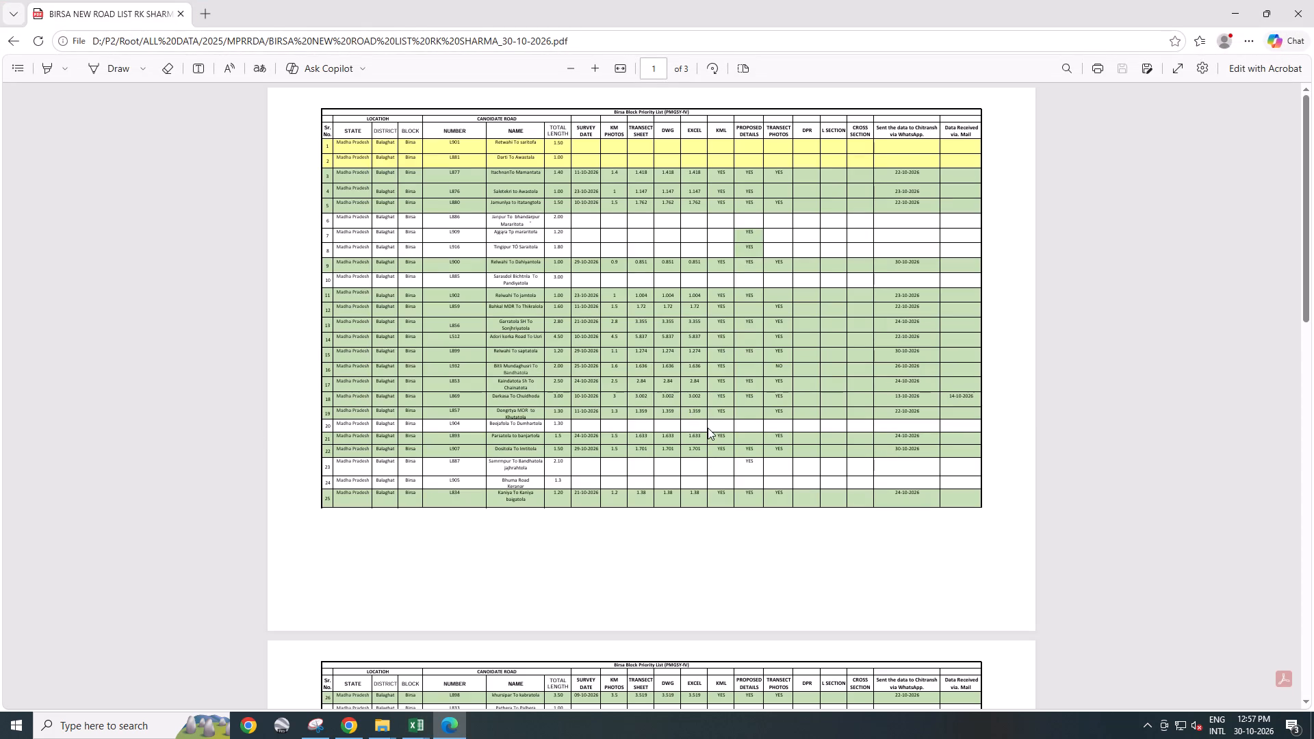
scroll(708, 428, "down", 14)
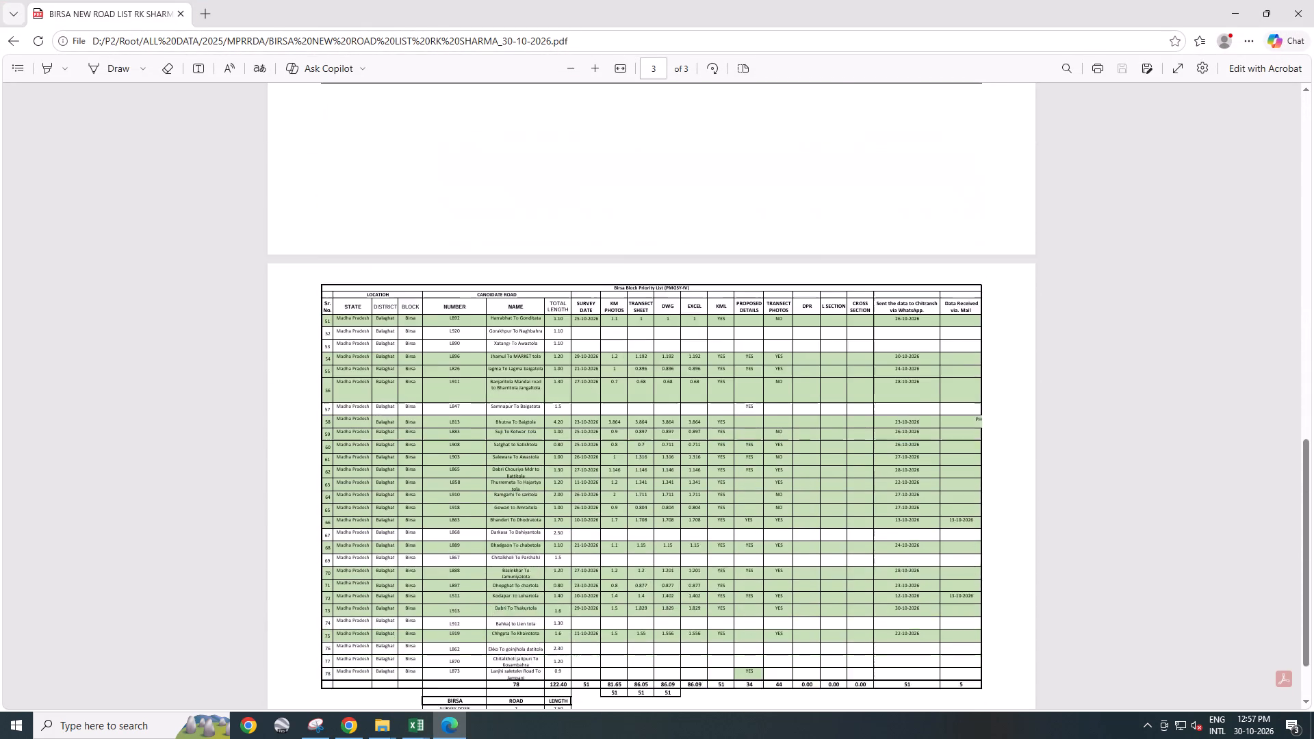
scroll(706, 426, "down", 8)
scroll(489, 675, "up", 3, "ctrl")
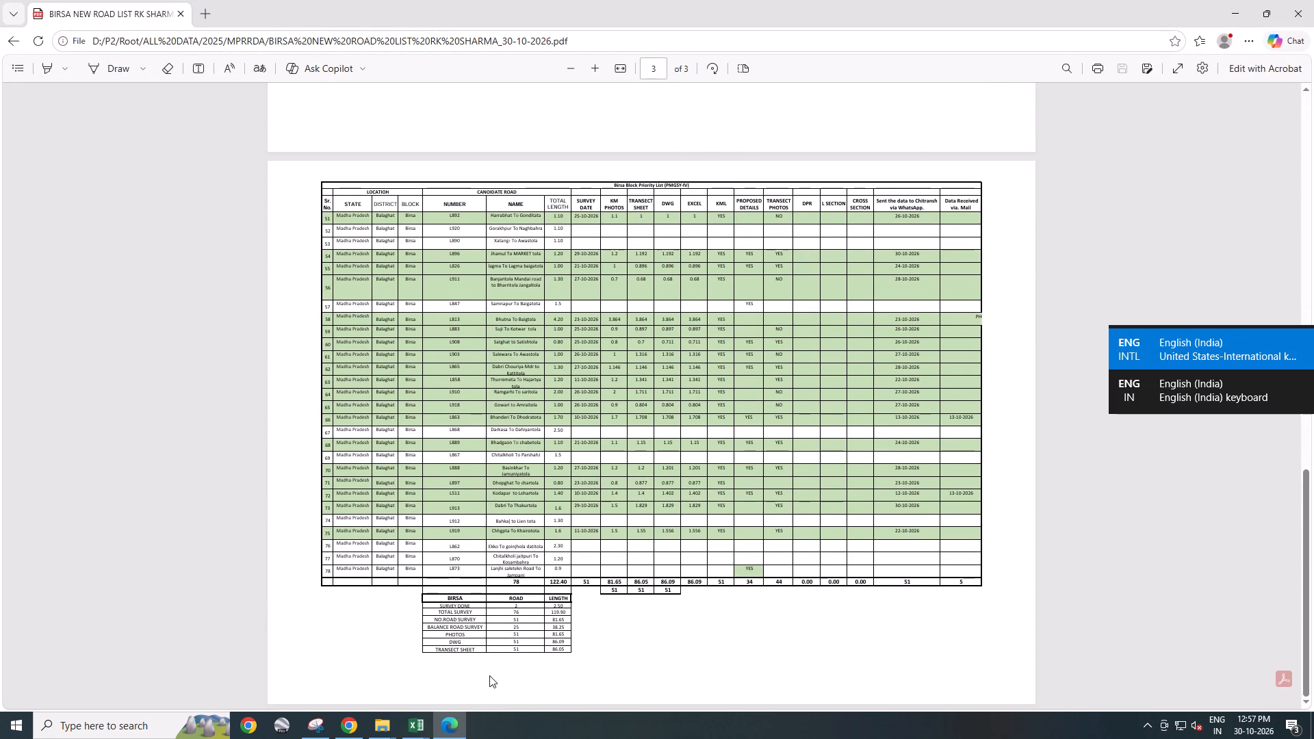
scroll(489, 675, "up", 5, "ctrl")
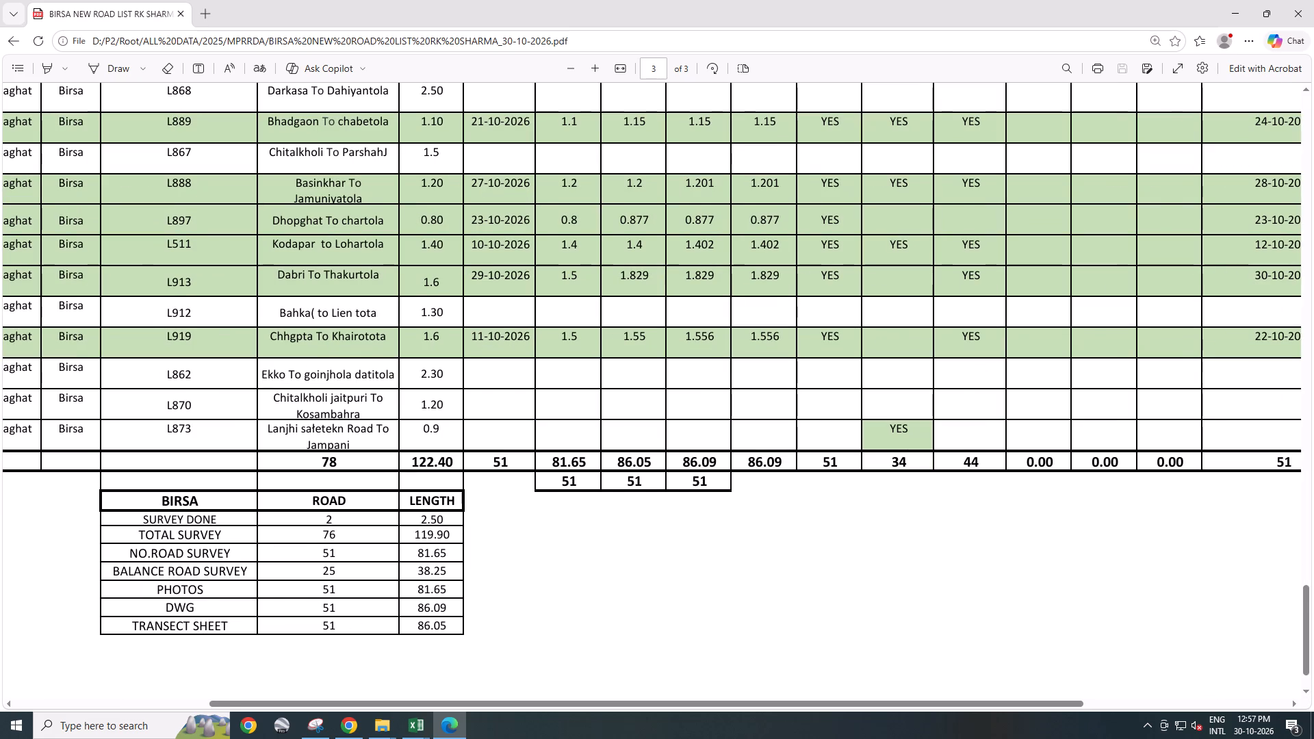
scroll(158, 549, "up", 1, "ctrl")
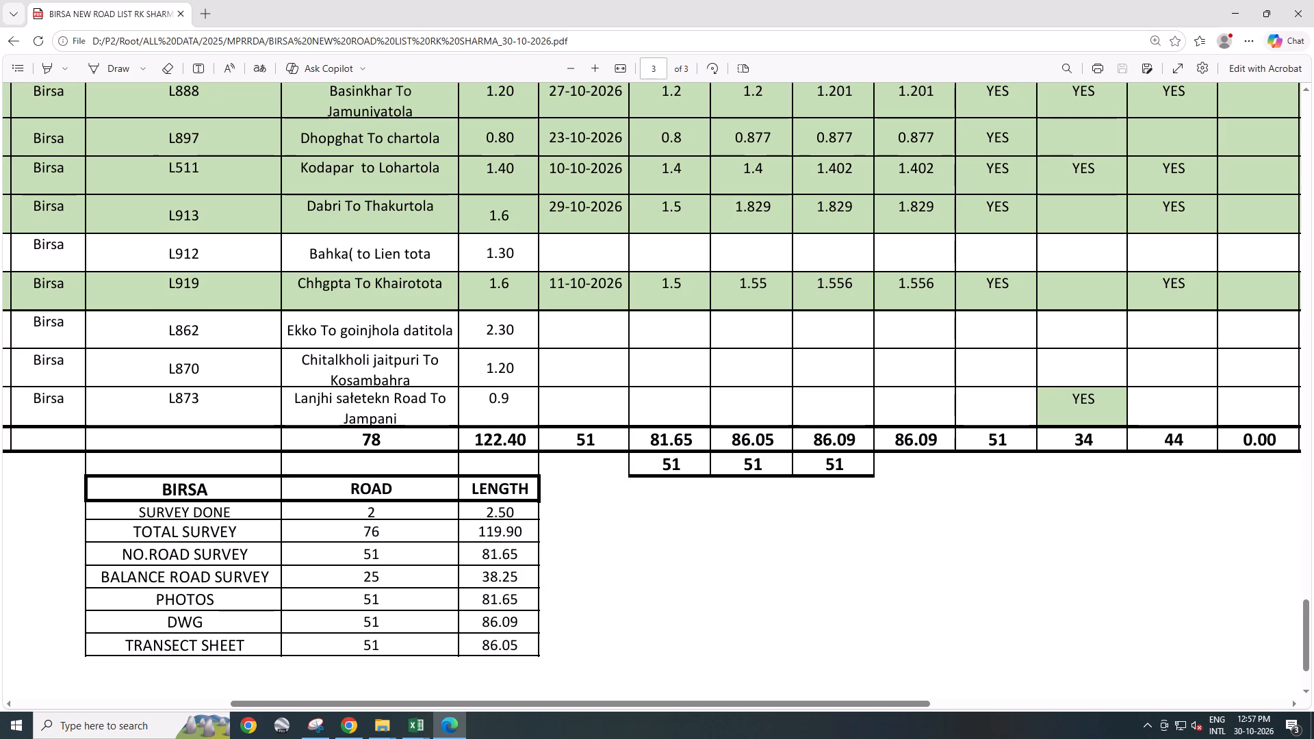
left_click(1286, 23)
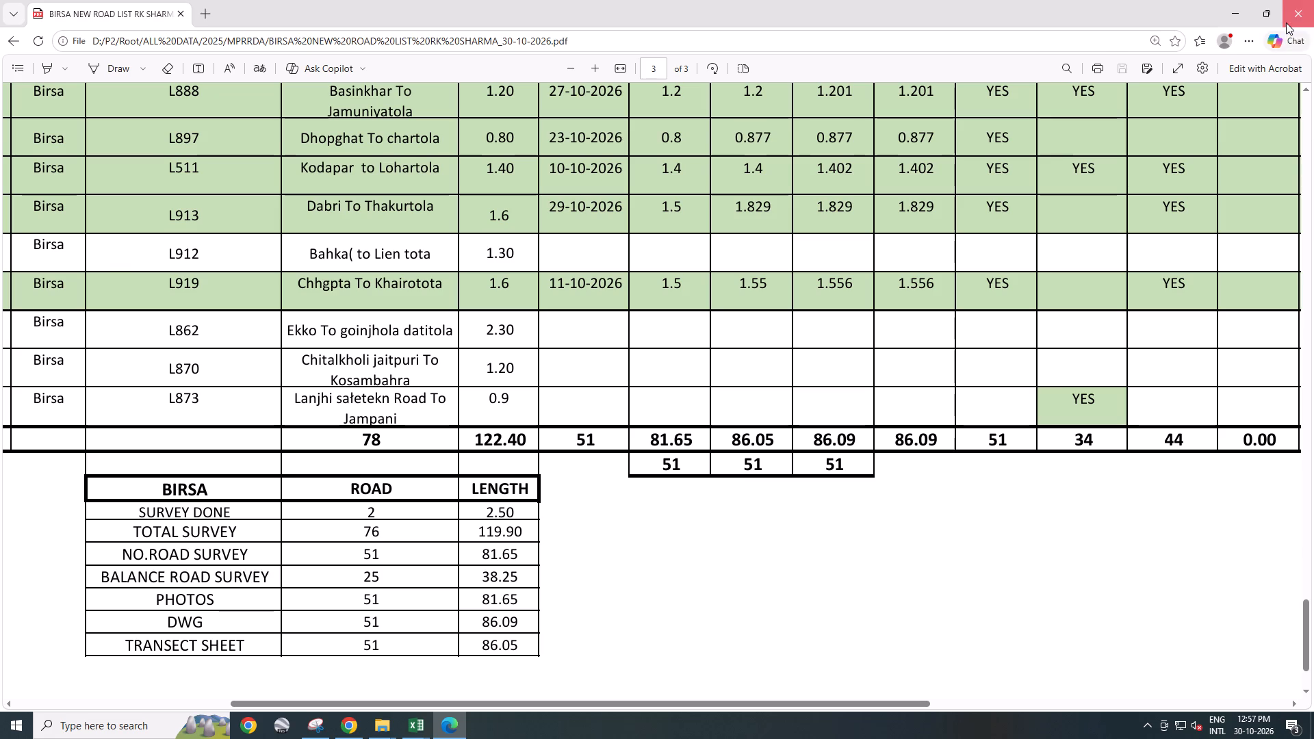
Link the NO.ROAD SURVEY length in cell G87 of the BIRSA summary table to the DWG total in U82.
scroll(452, 614, "down", 2)
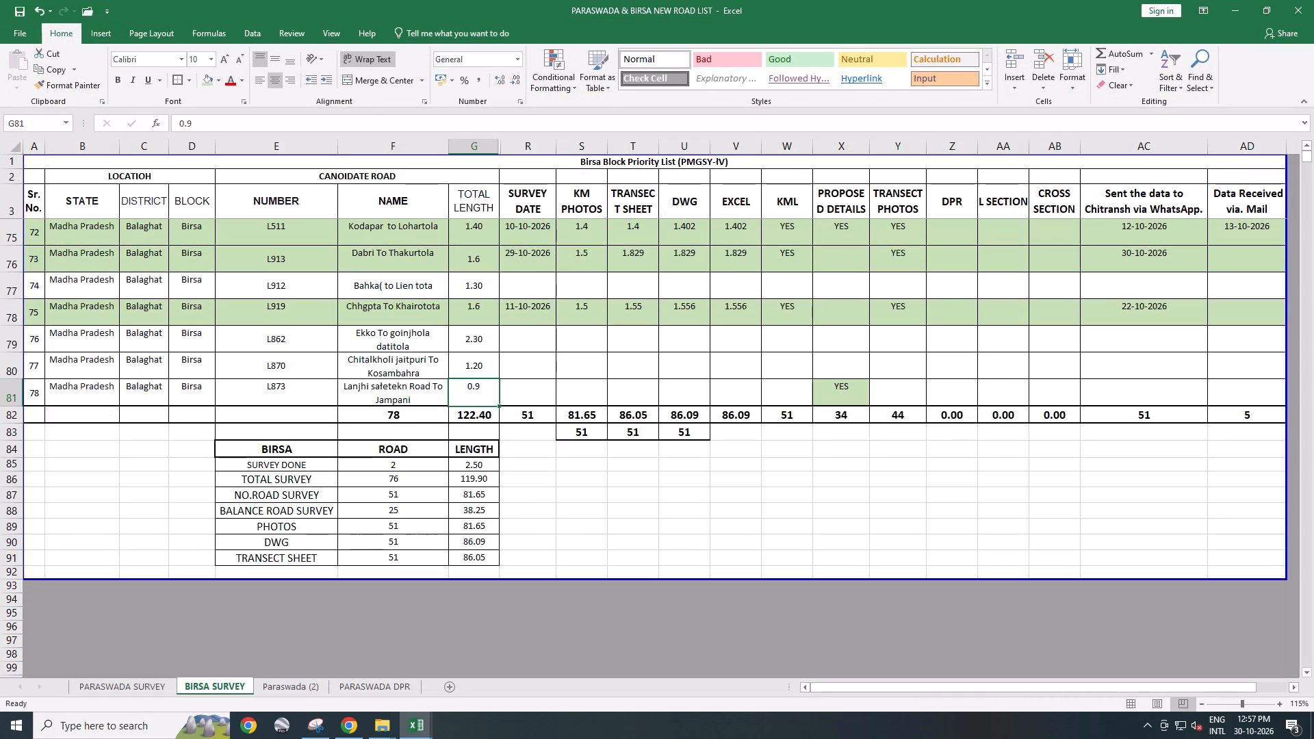
left_click_drag(274, 492, 511, 502)
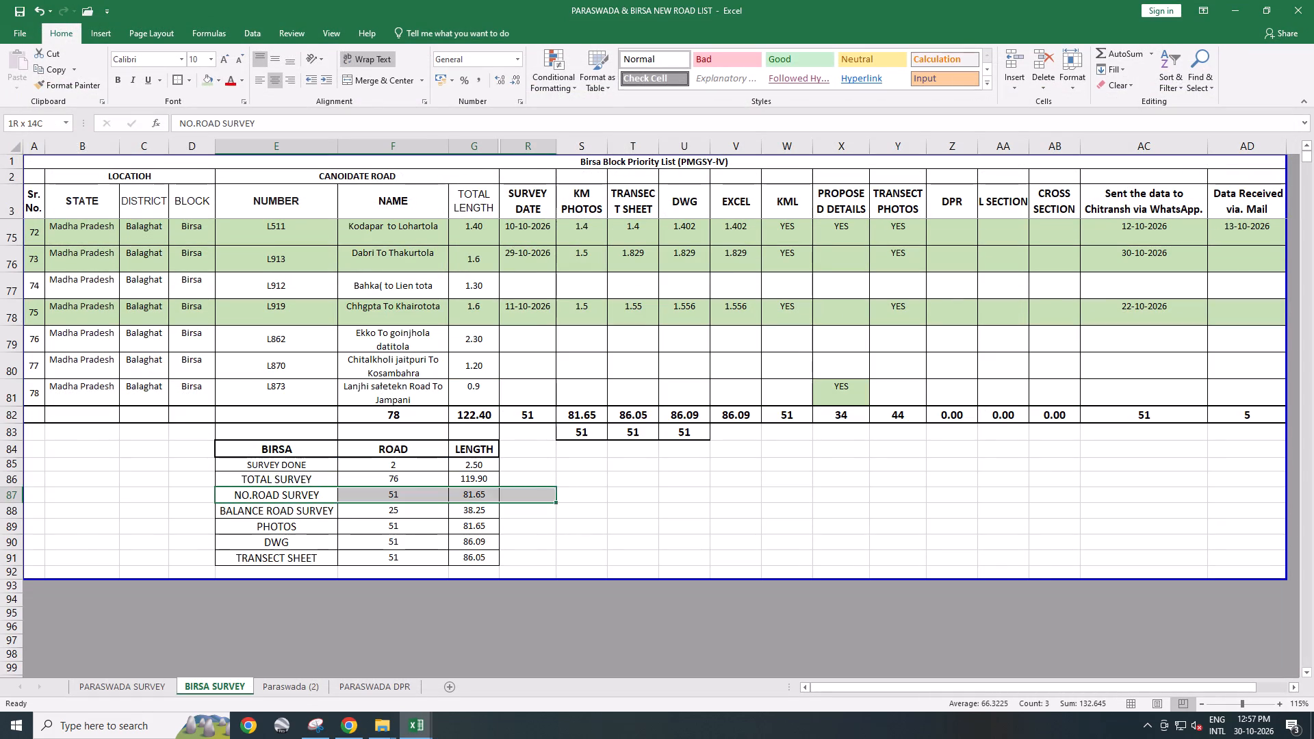
left_click_drag(511, 502, 480, 494)
left_click(479, 494)
key("equal")
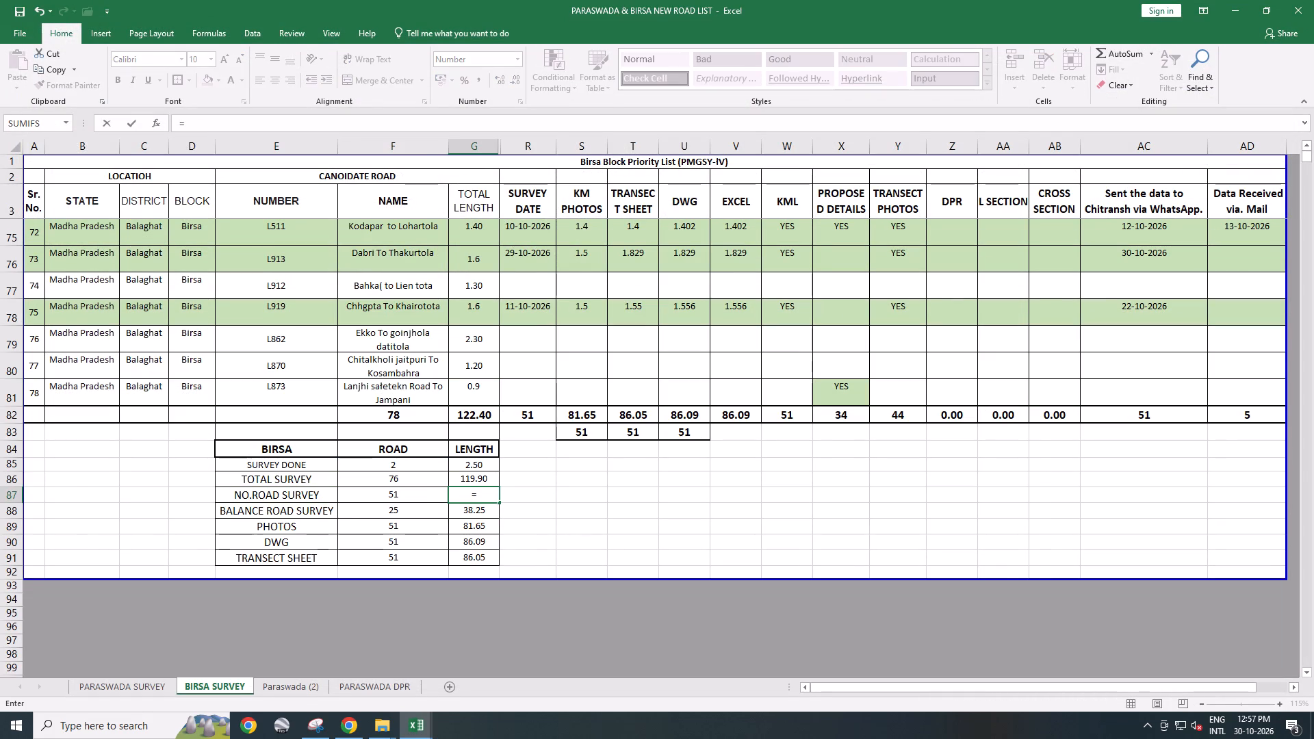
left_click(689, 417)
key("Return")
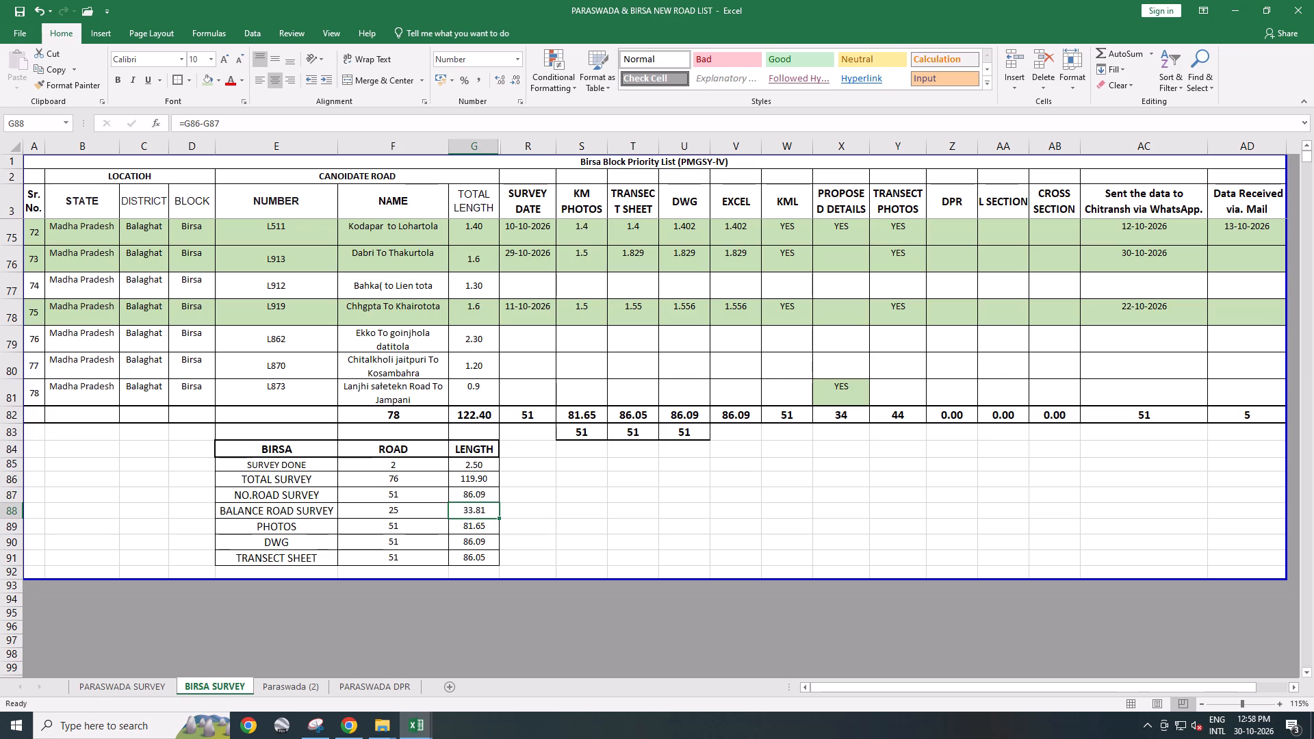
Check the PHOTOS length formula in cell G89 and save the workbook.
left_click(476, 528)
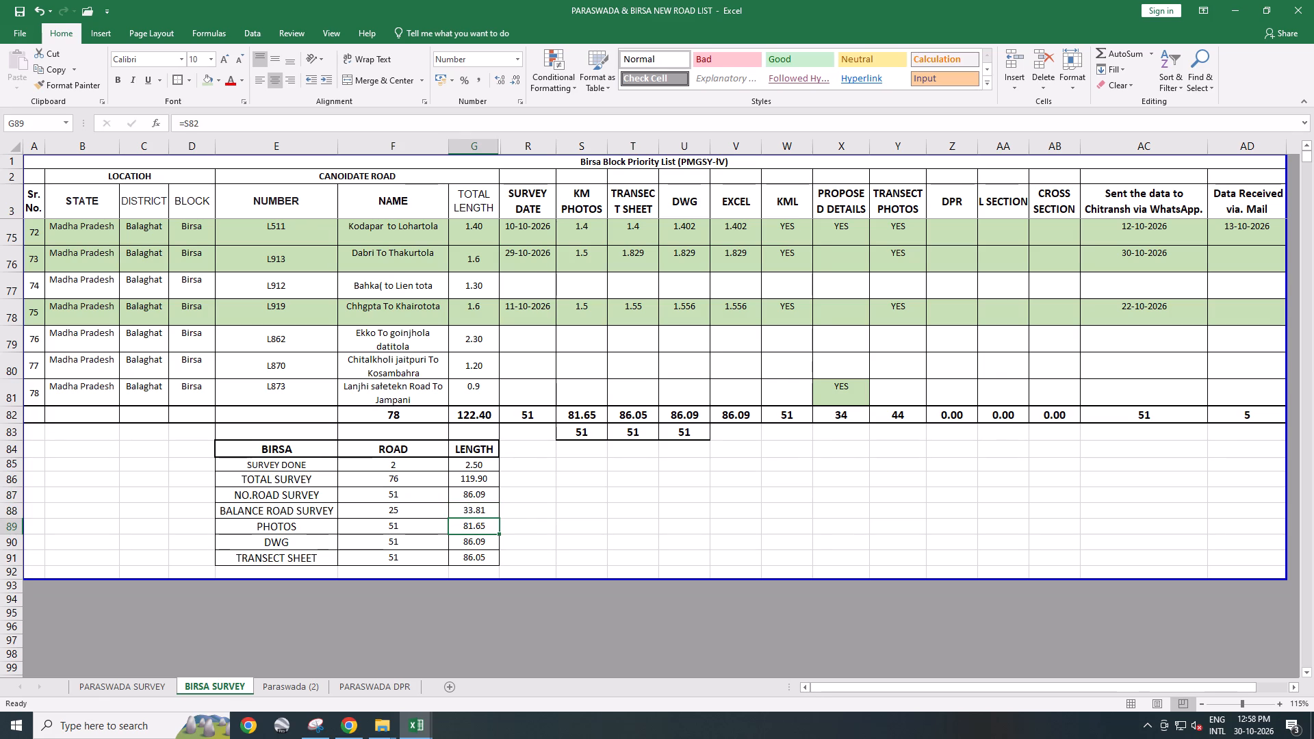
left_click(582, 552)
key("ctrl+s")
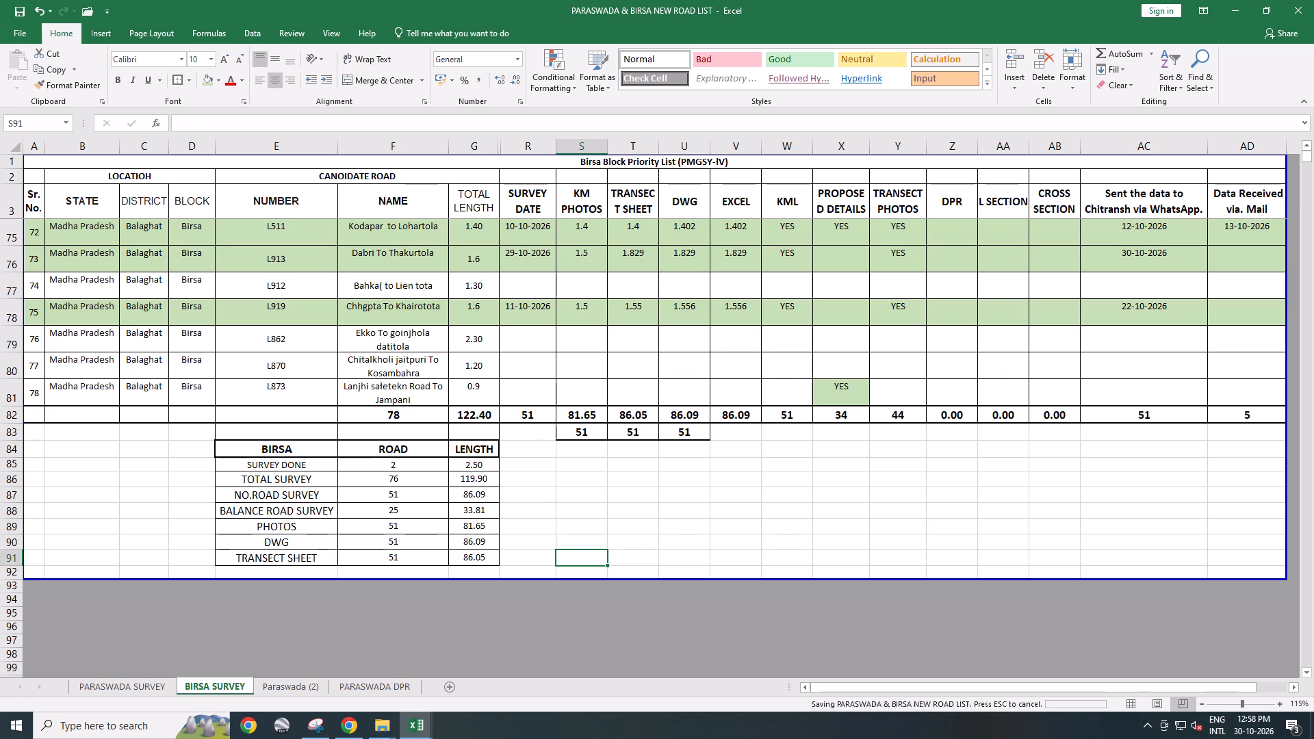
Switch to the Snipping Tool and close the window holding the old message capture.
left_click(329, 727)
left_click(1285, 262)
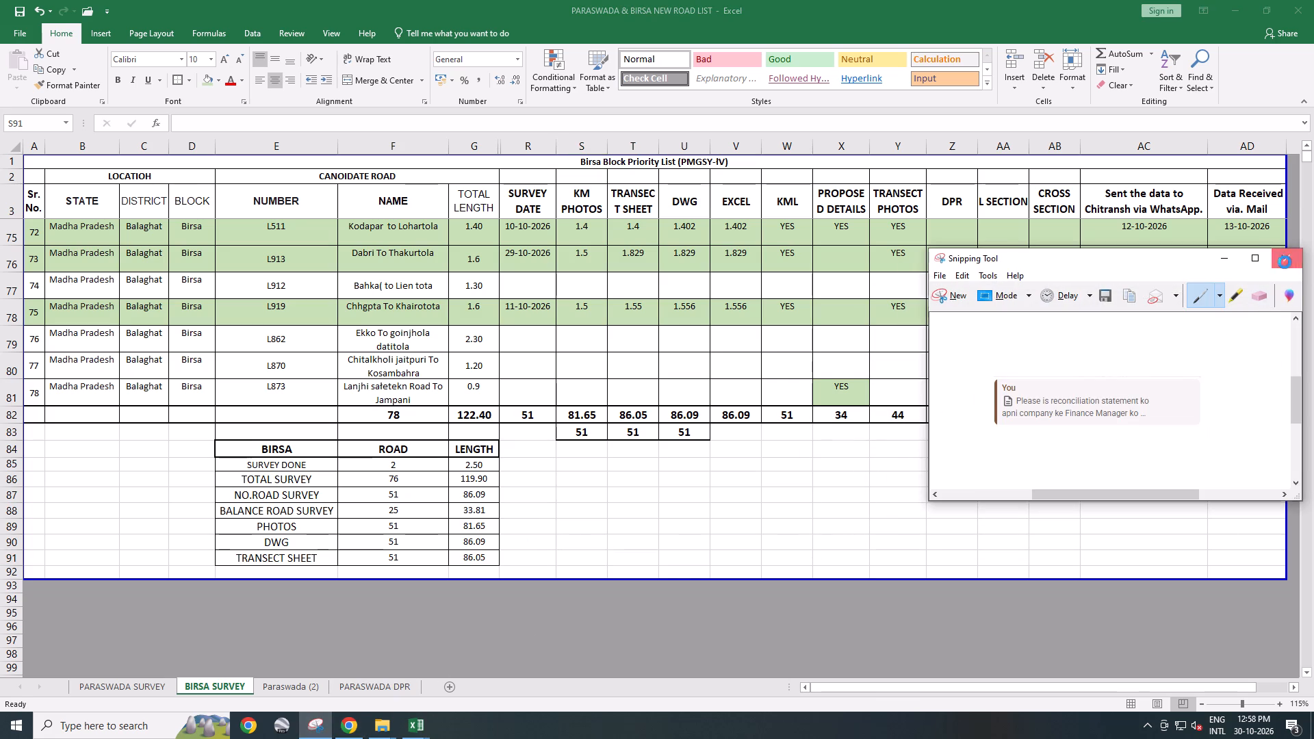
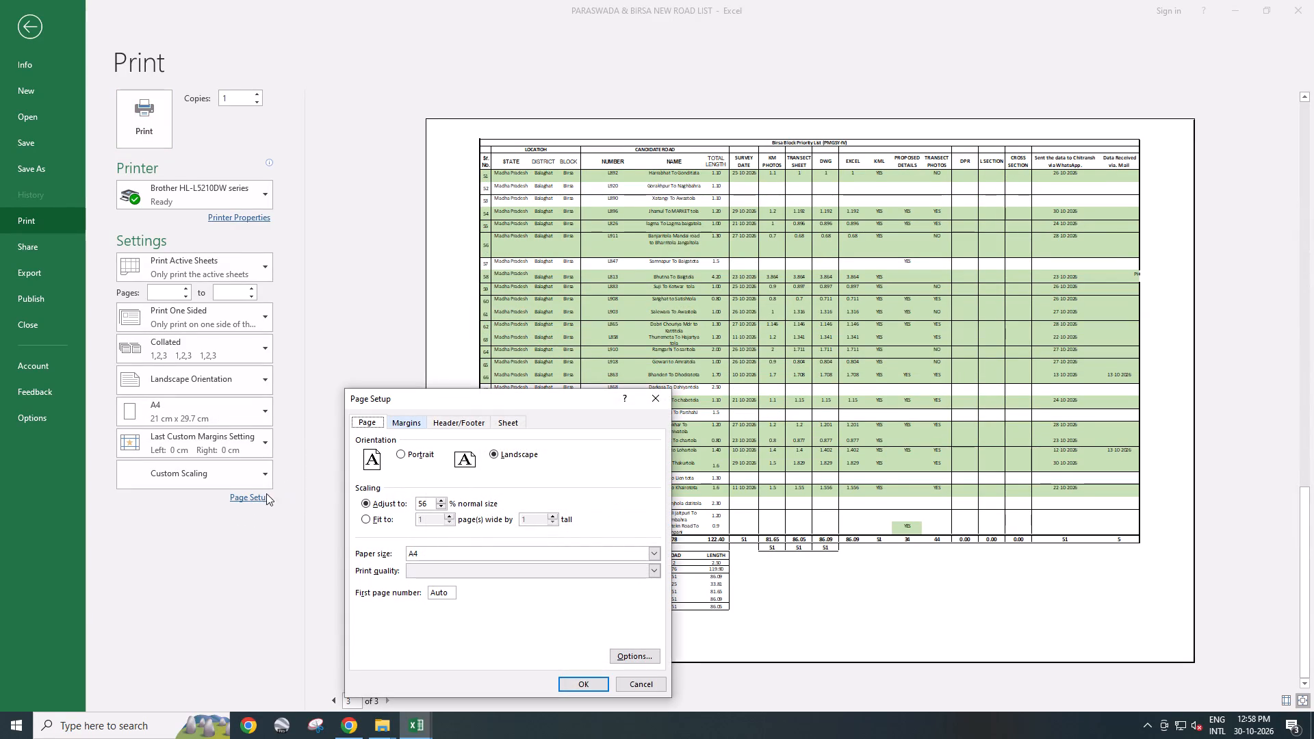
Save the sheet as a PDF in the MPRRDA folder, reusing the existing BIRSA NEW ROAD LIST PDF's name dated 30-10-2026.
left_click(40, 177)
left_click(35, 169)
left_click(597, 685)
left_click(41, 164)
left_click(143, 259)
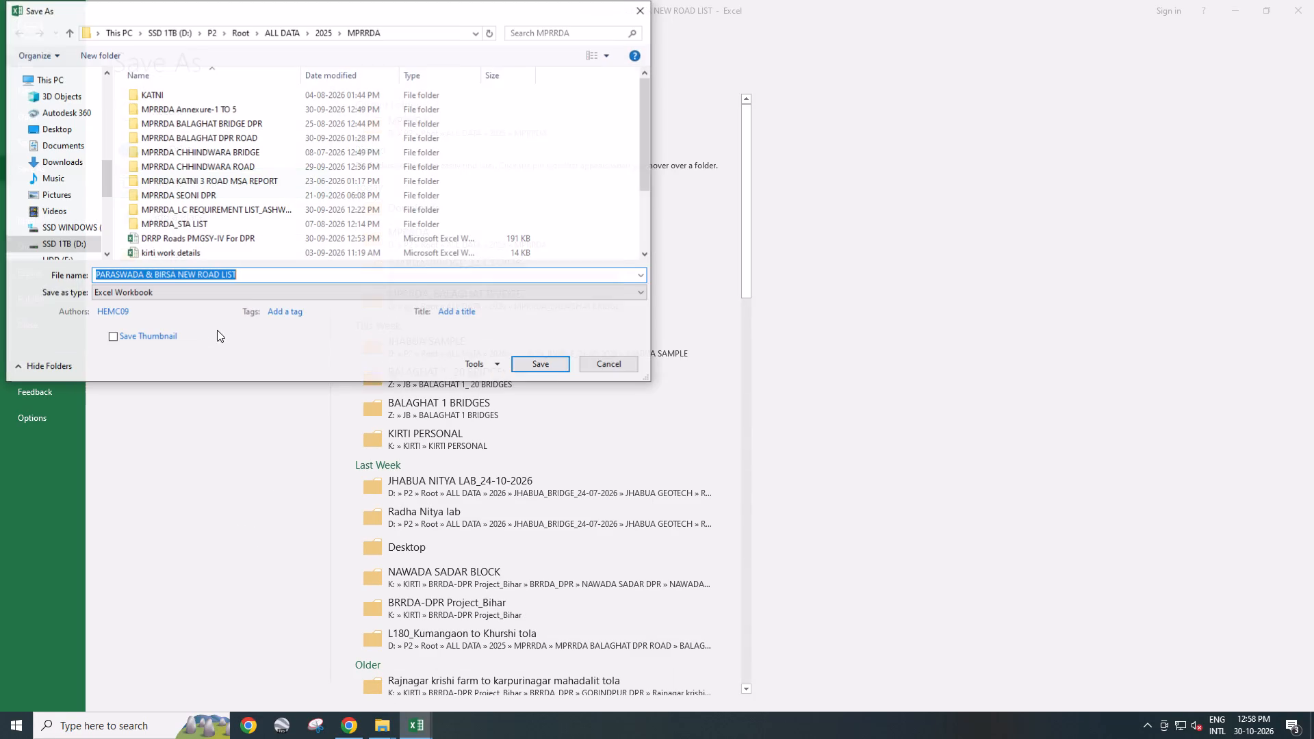
left_click(185, 298)
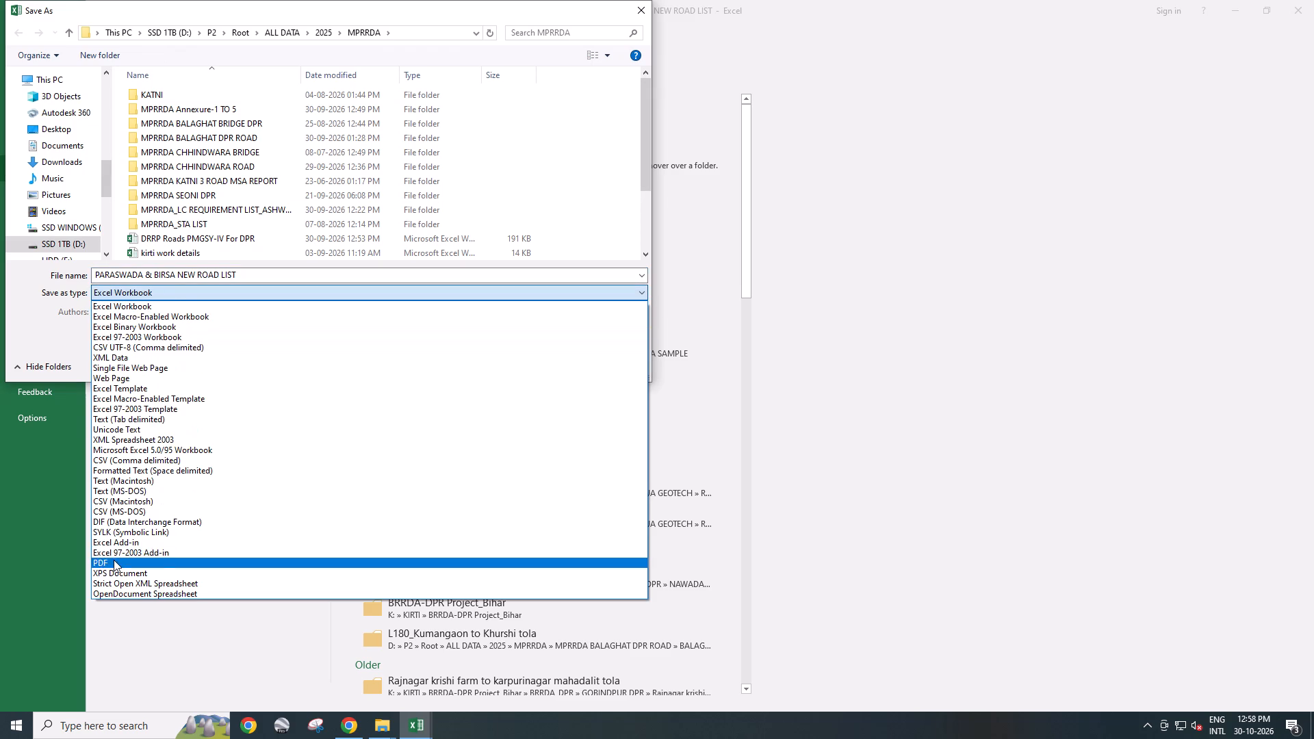
left_click(114, 560)
scroll(262, 232, "down", 3)
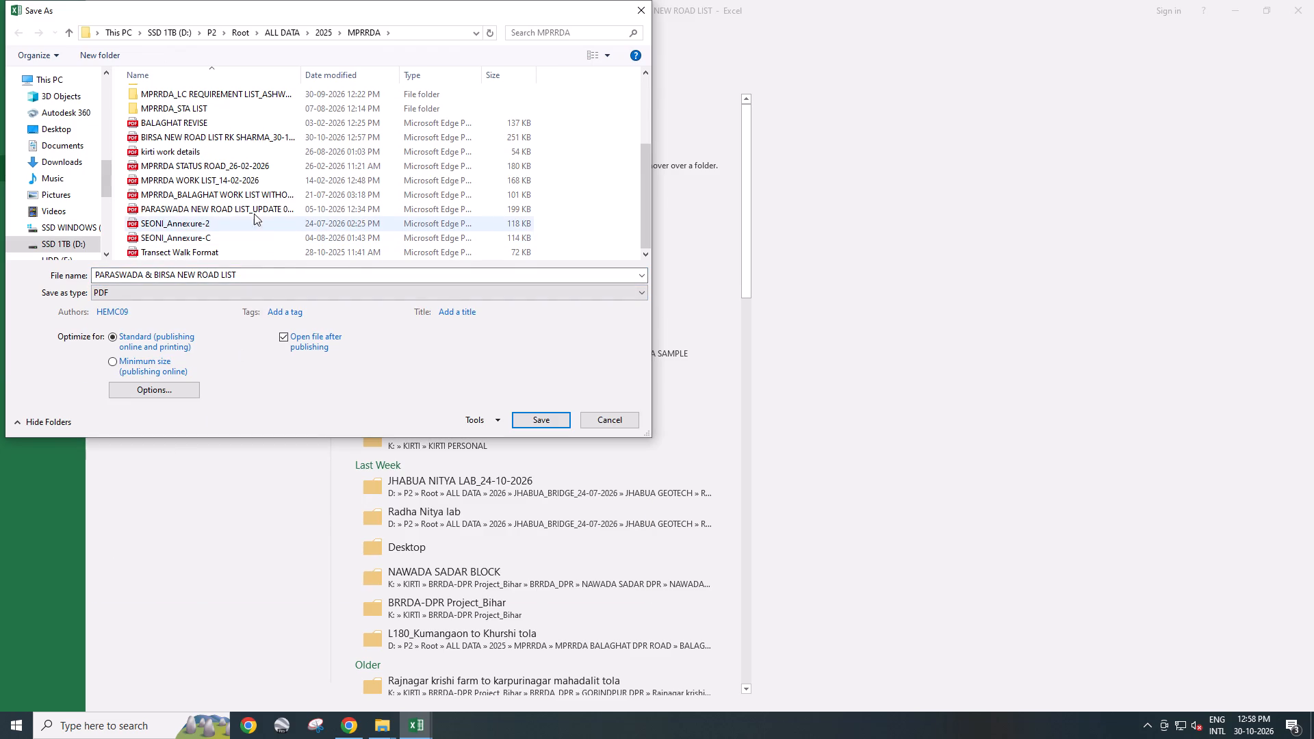
left_click(135, 278)
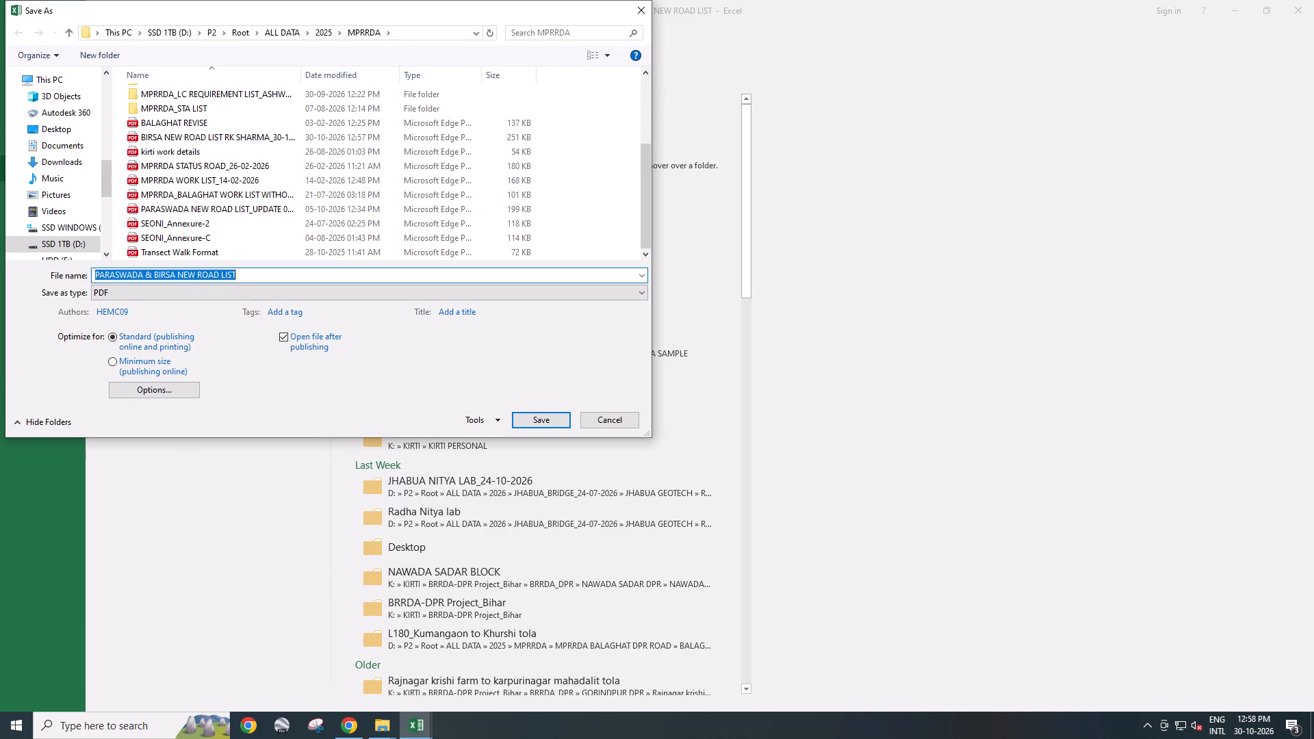
left_click_drag(154, 274, 0, 258)
key("BackSpace")
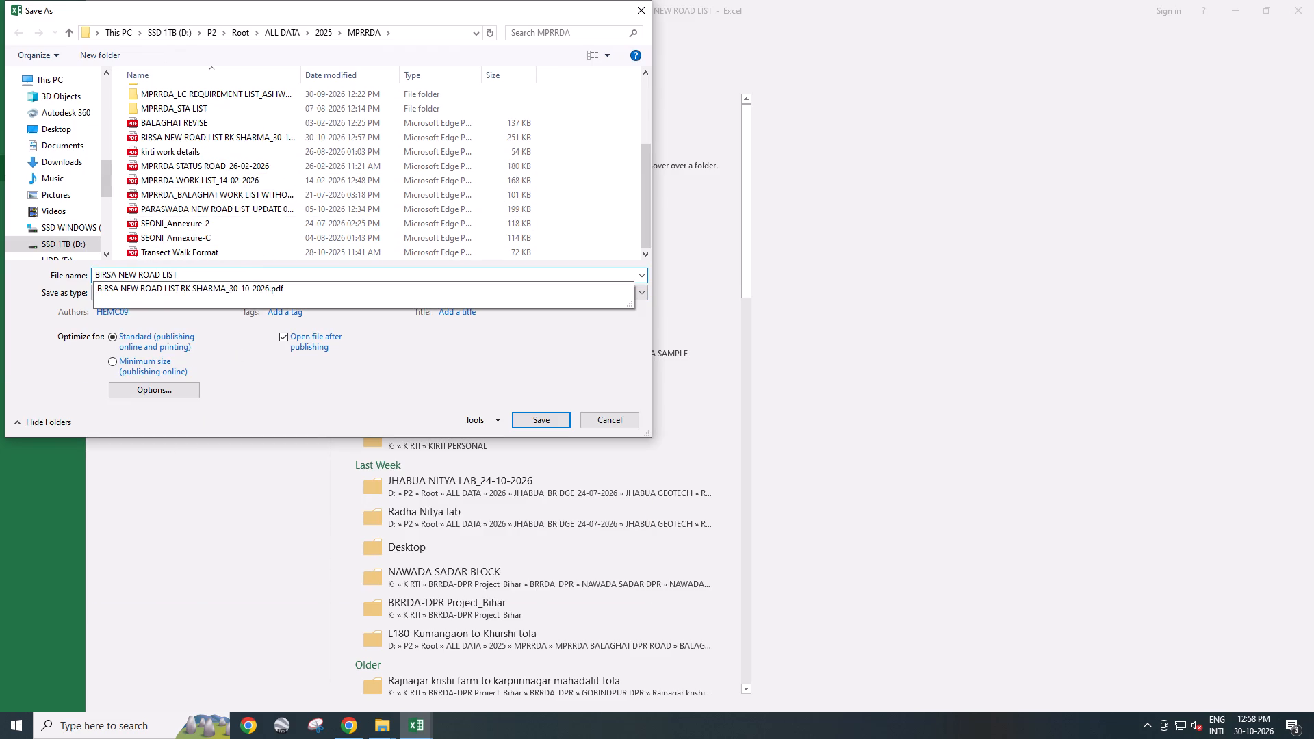
left_click(211, 288)
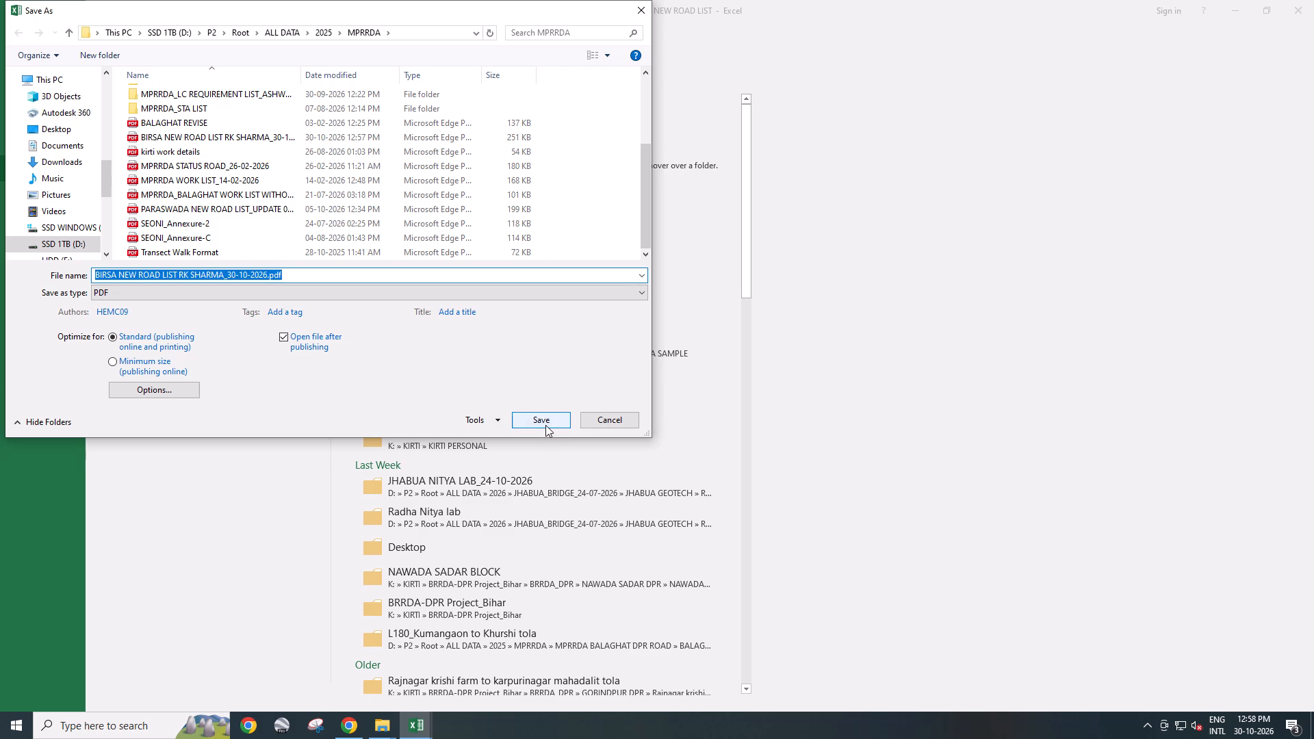
left_click(545, 425)
left_click(723, 357)
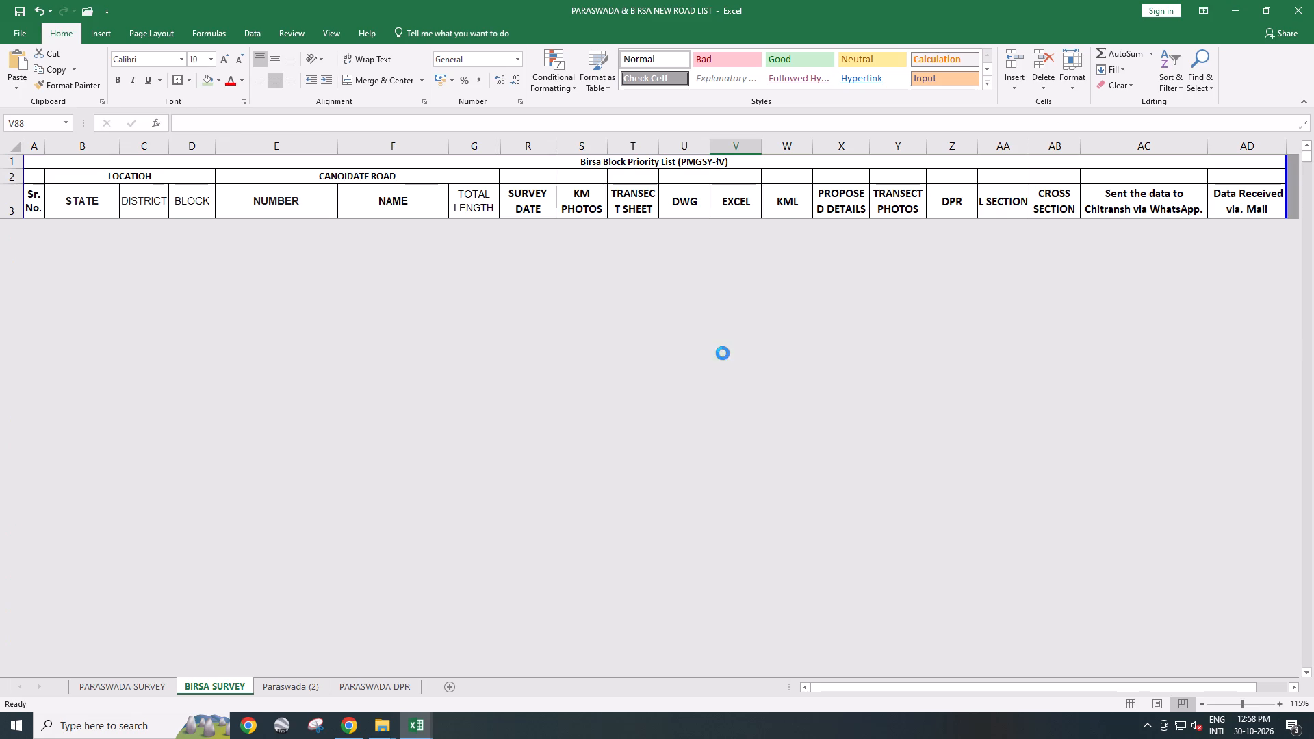
Check the final road rows and BIRSA summary table on page 3 of the published PDF, and close it.
scroll(720, 338, "down", 9)
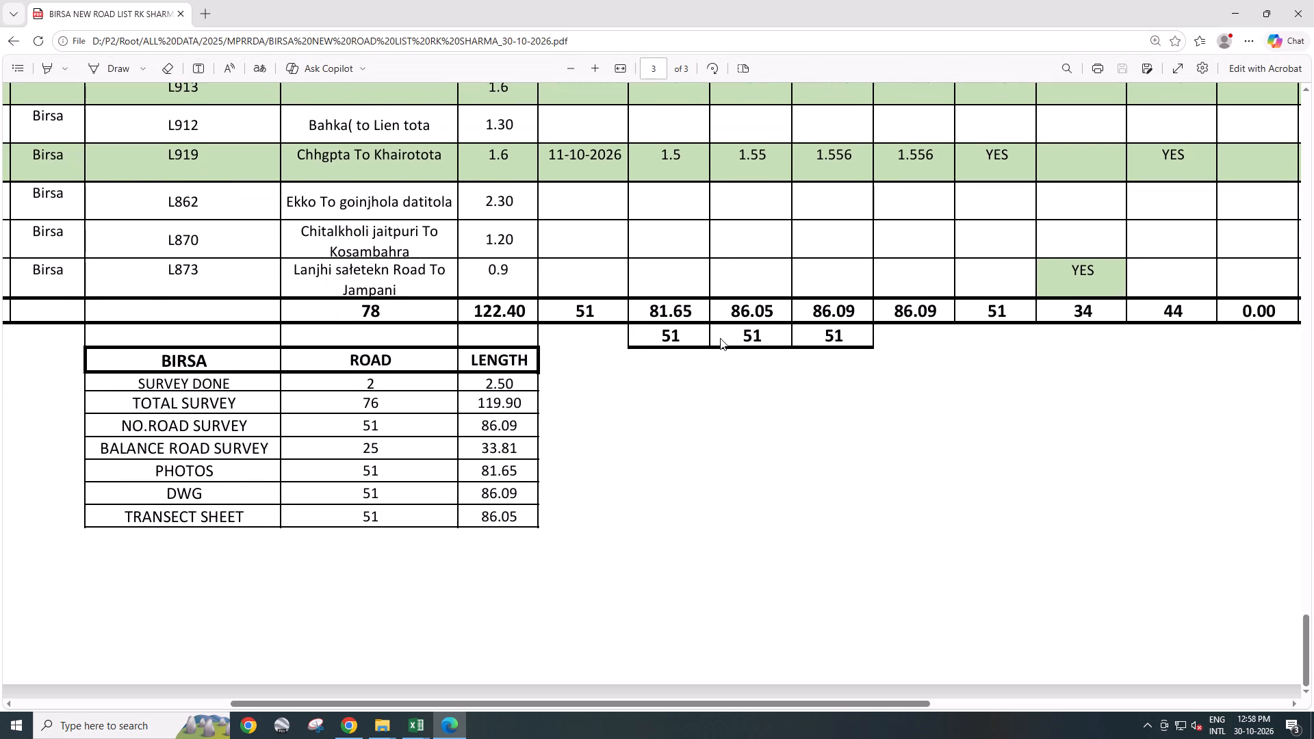
scroll(590, 401, "down", 2, "ctrl")
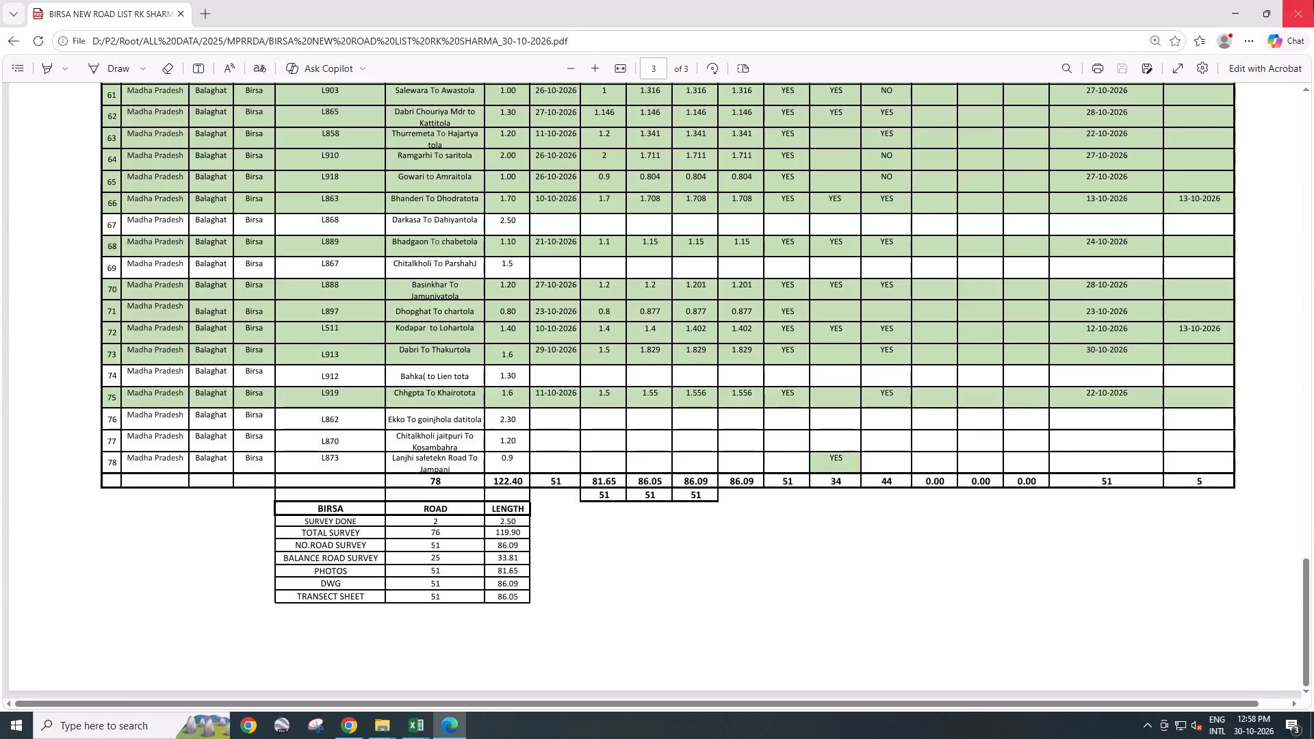
left_click(1313, 0)
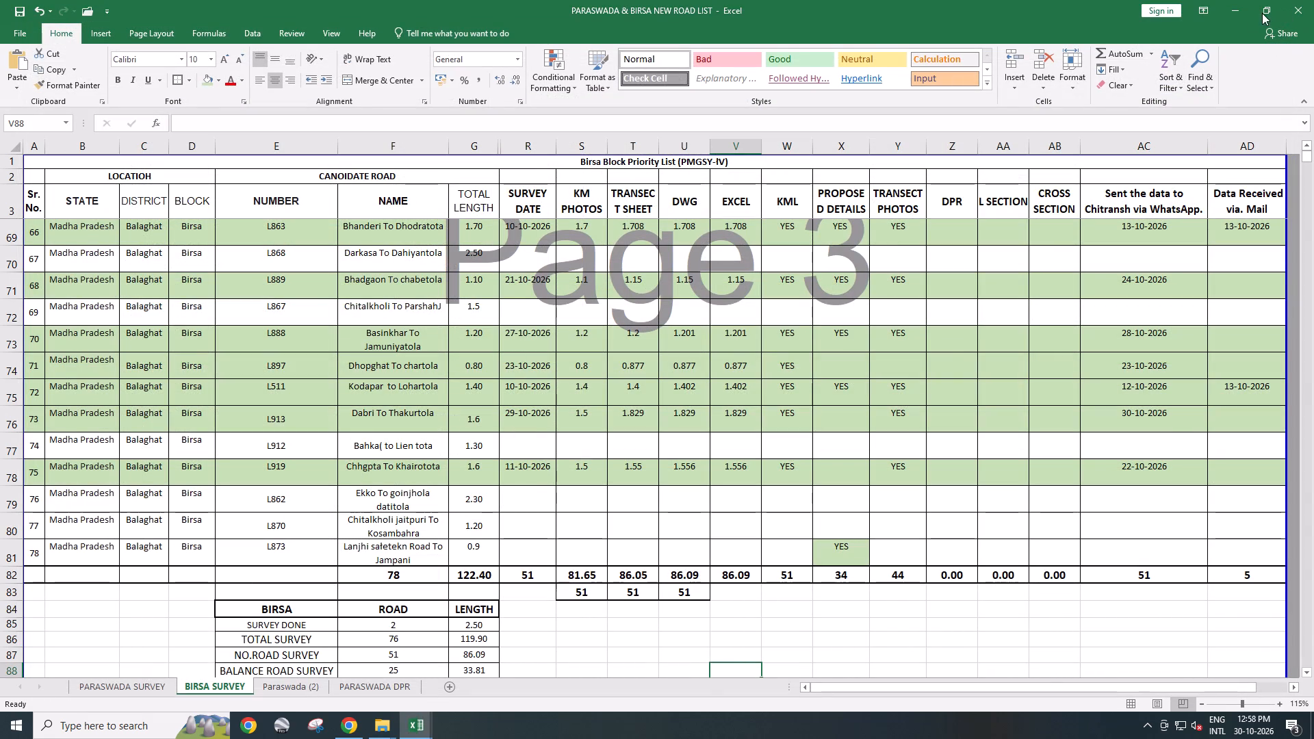
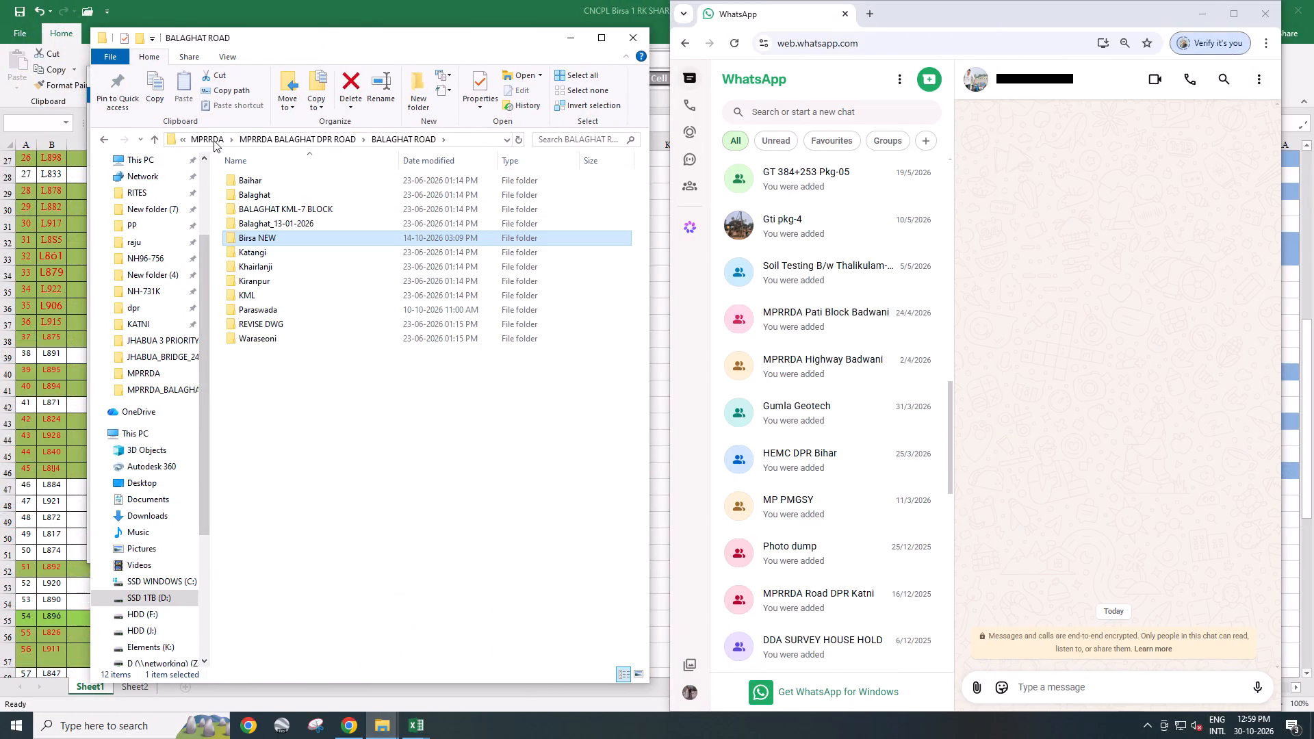
Go up to the MPRRDA folder in File Explorer and select the BIRSA NEW ROAD LIST PDF dated 30-10-2026.
left_click(218, 136)
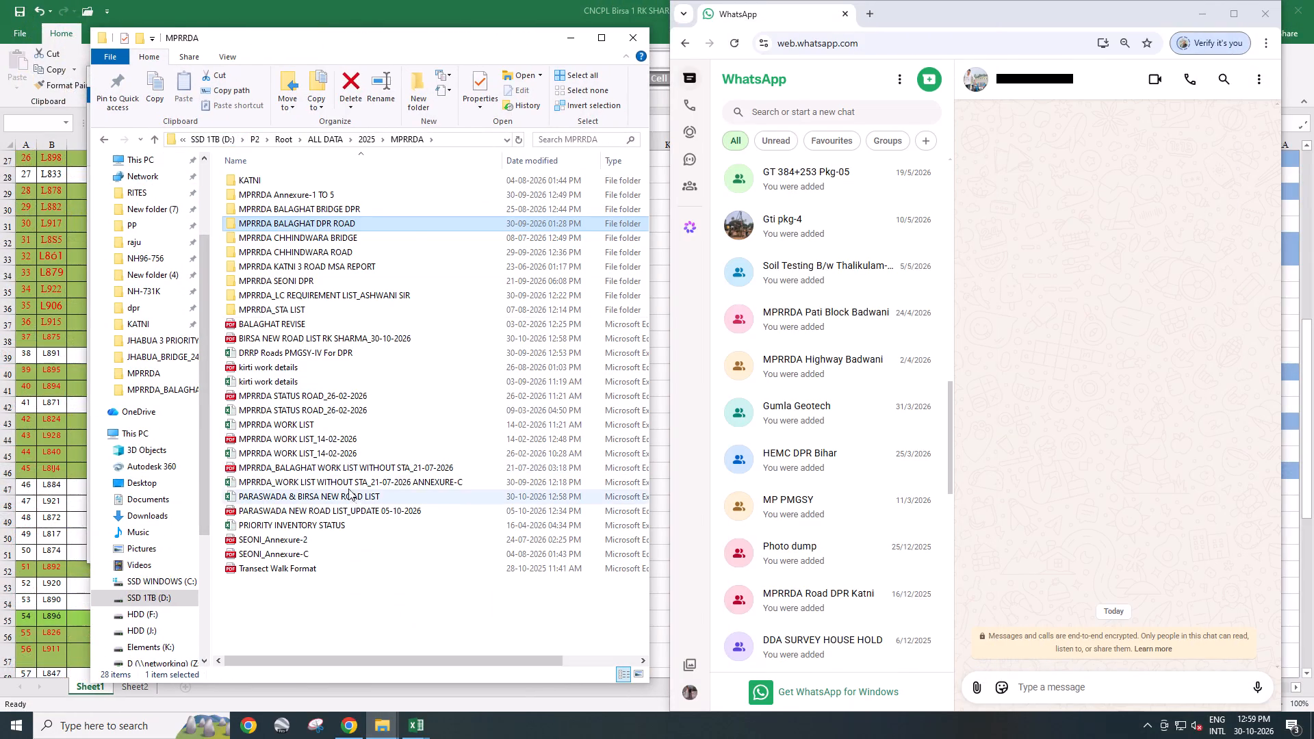
left_click(274, 507)
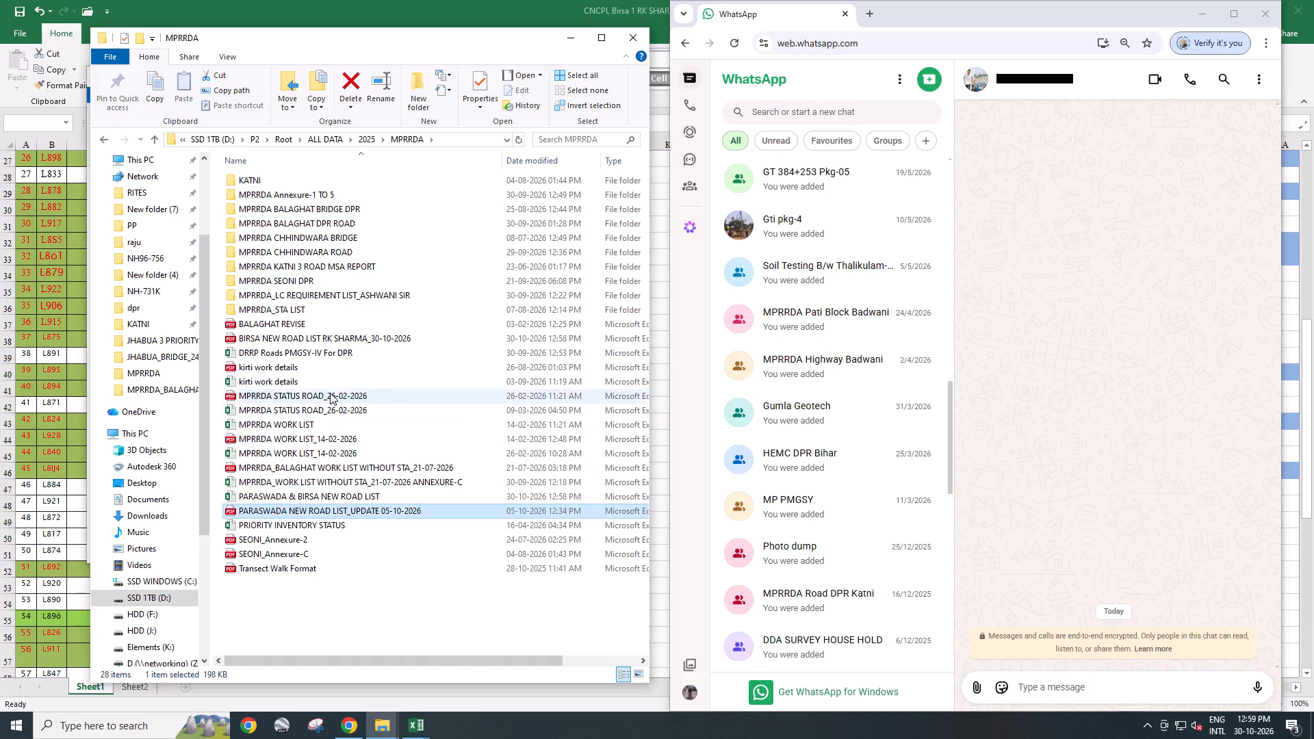
left_click(332, 340)
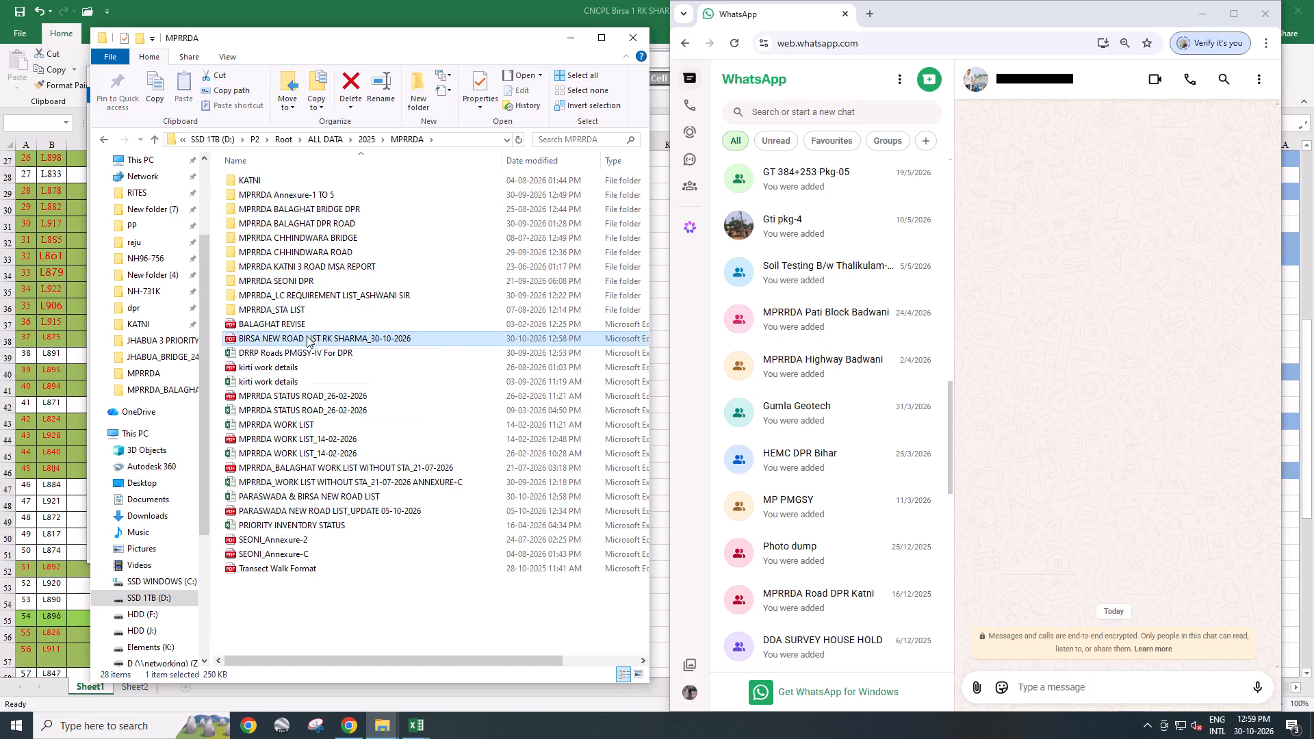